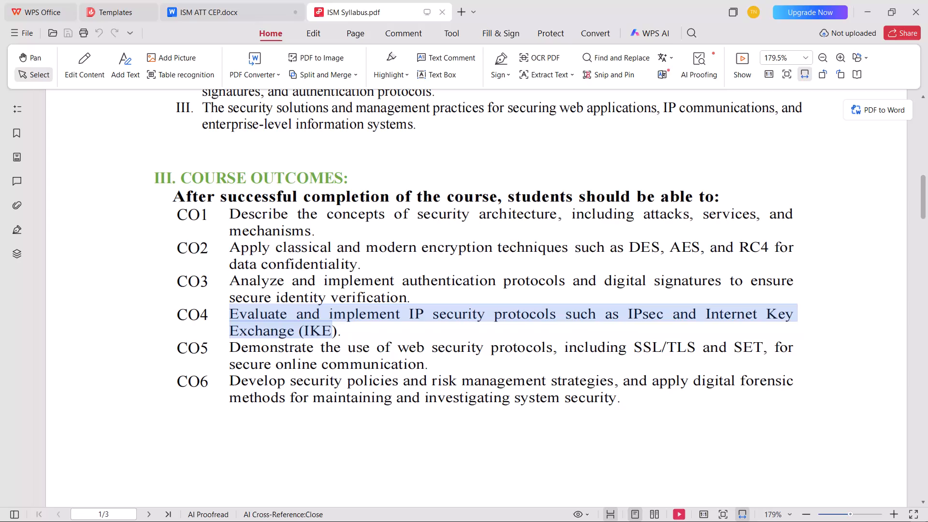
Replace the CO4 description in ISM ATT CEP.docx with the CO4 outcome copied from ISM Syllabus.pdf, without a trailing blank line.
key("ctrl+c")
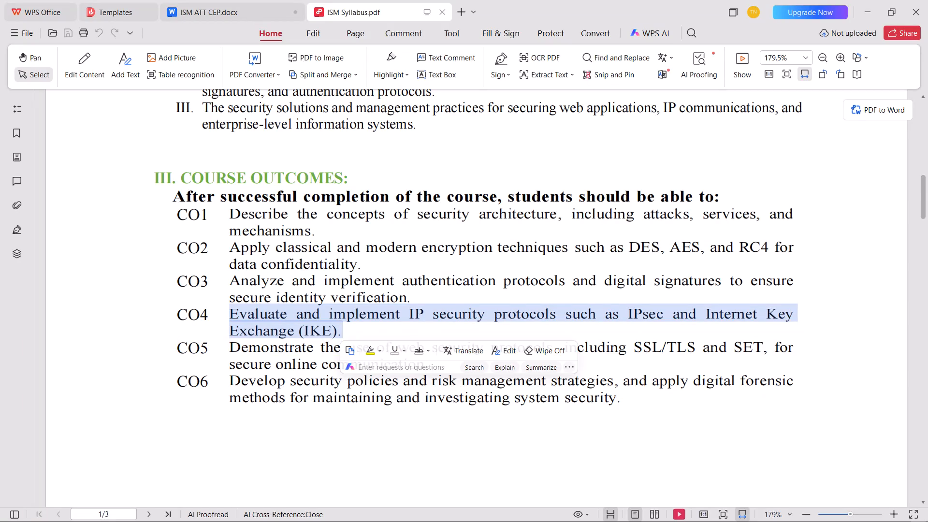
key("ctrl+Tab")
triple_click(282, 427)
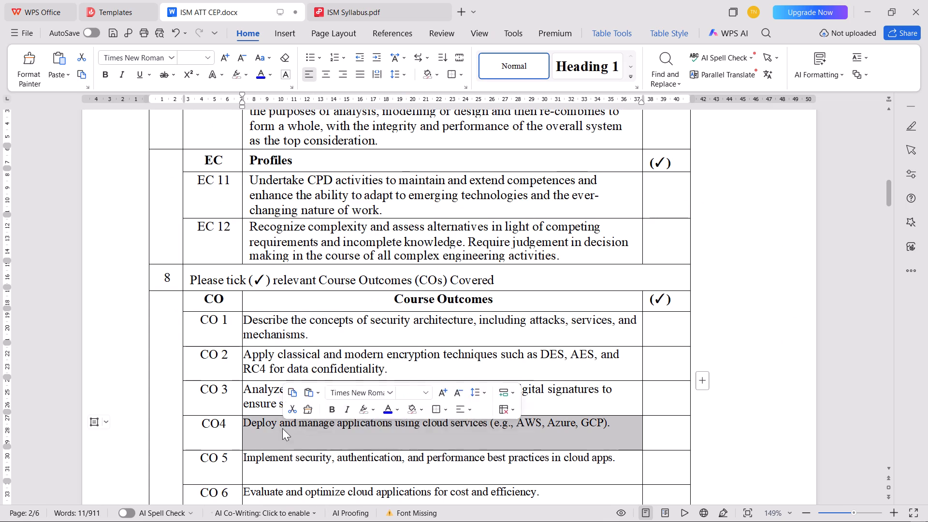
left_click(282, 428)
triple_click(282, 428)
key("ctrl+v")
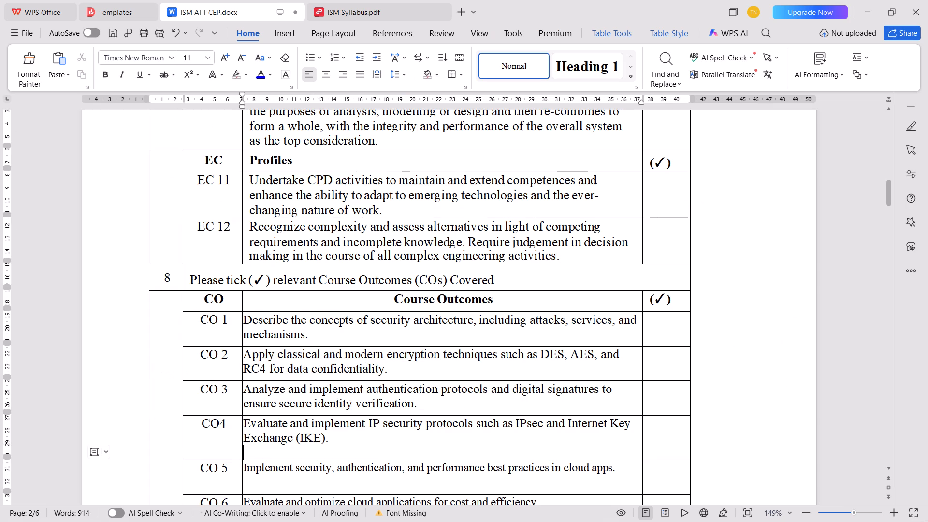
key("BackSpace")
Replace the CO 5 description with the syllabus's CO5 outcome on web security protocols, removing the extra line breaks.
key("ctrl+Tab")
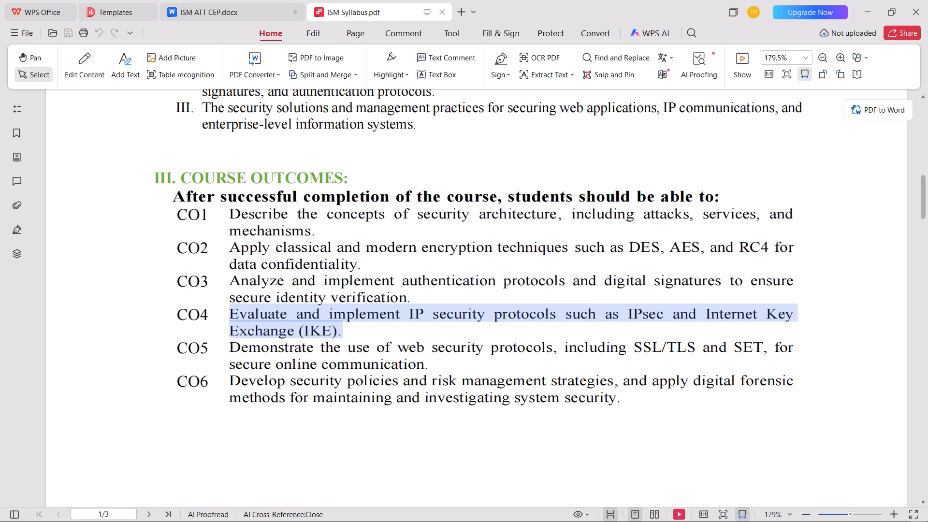
left_click_drag(231, 349, 430, 366)
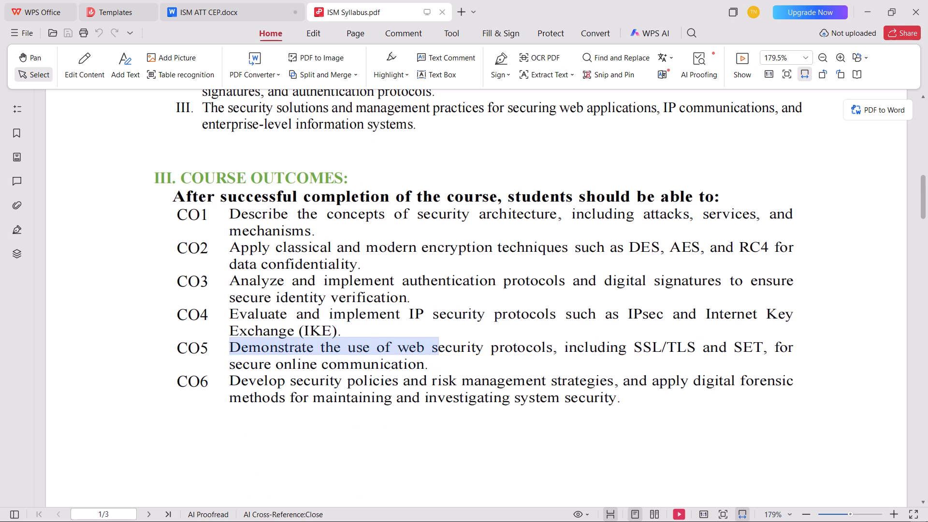
left_click_drag(430, 366, 427, 370)
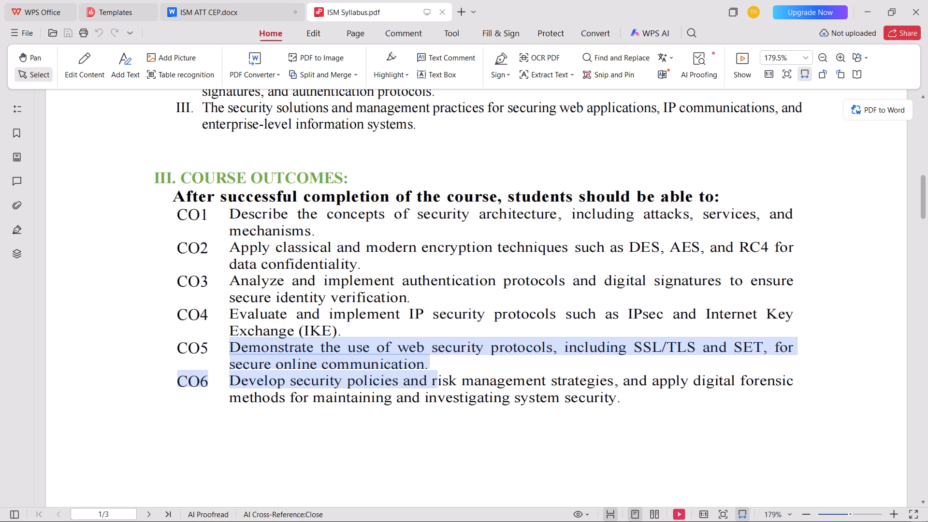
left_click_drag(427, 370, 426, 367)
key("ctrl+c")
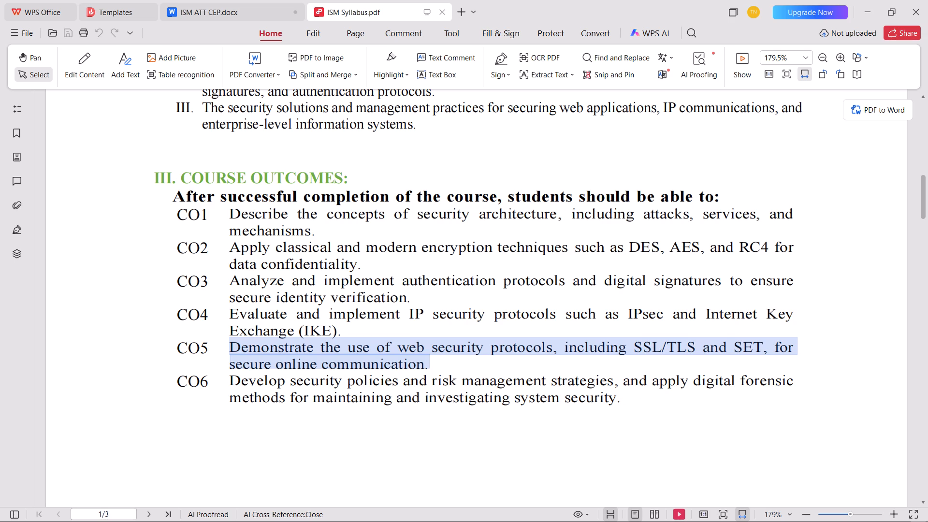
key("ctrl+Tab")
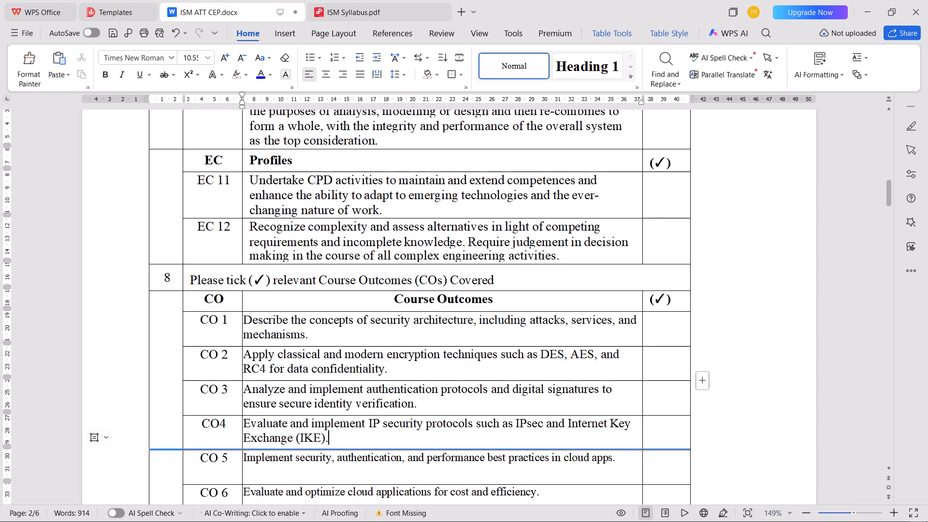
triple_click(285, 467)
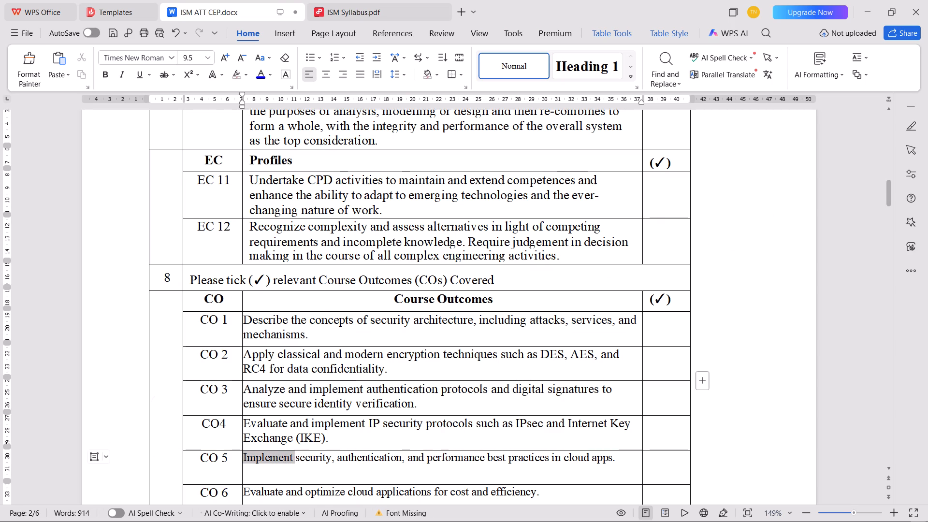
key("ctrl+v")
key("BackSpace")
key("ctrl+Left")
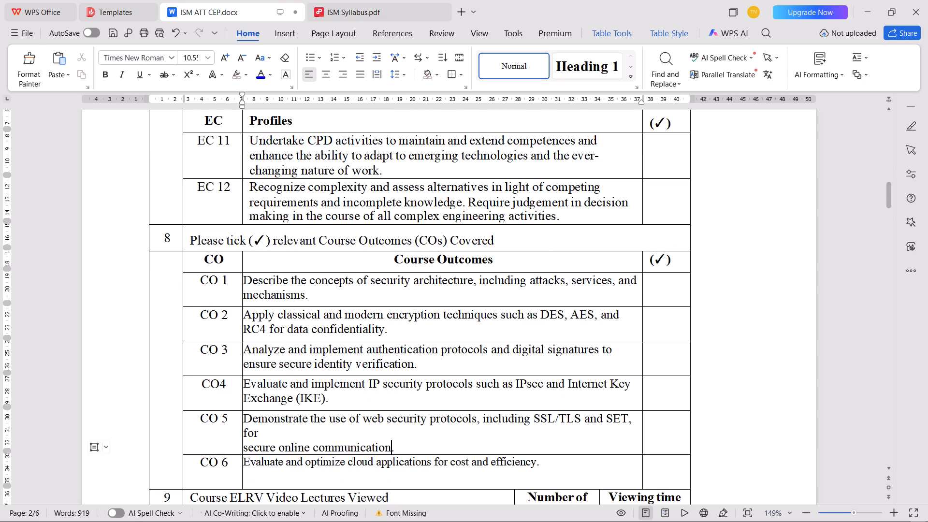
key("ctrl+Left")
key("ctrl+Left")
key("ctrl+Left")
key("BackSpace")
Replace the CO 6 description with the syllabus's CO6 outcome on security policies and digital forensics, removing the extra line breaks.
key("ctrl+Tab")
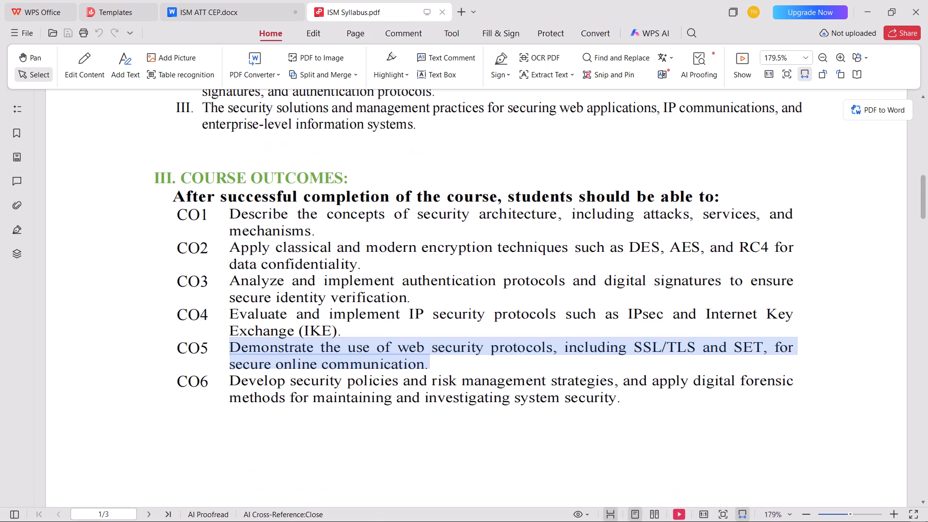
left_click_drag(232, 382, 633, 399)
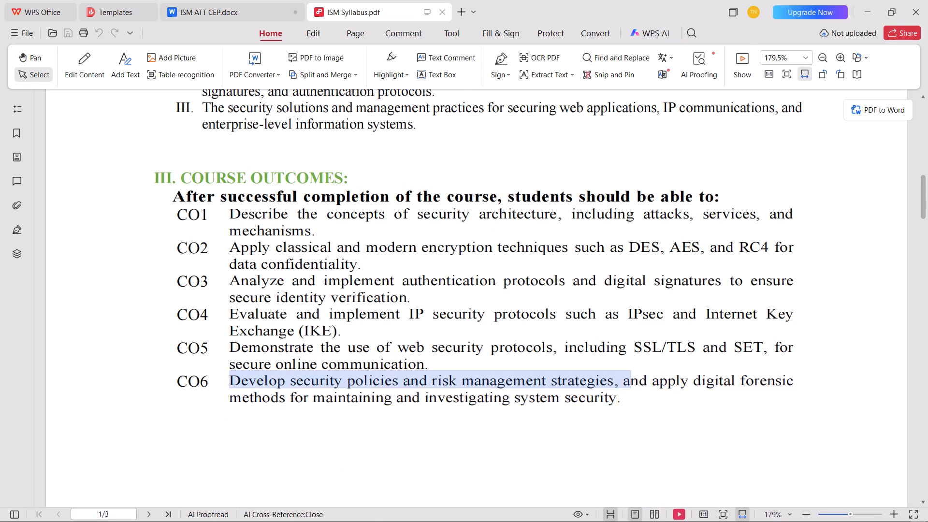
left_click_drag(633, 399, 634, 399)
key("ctrl+c")
key("ctrl+Tab")
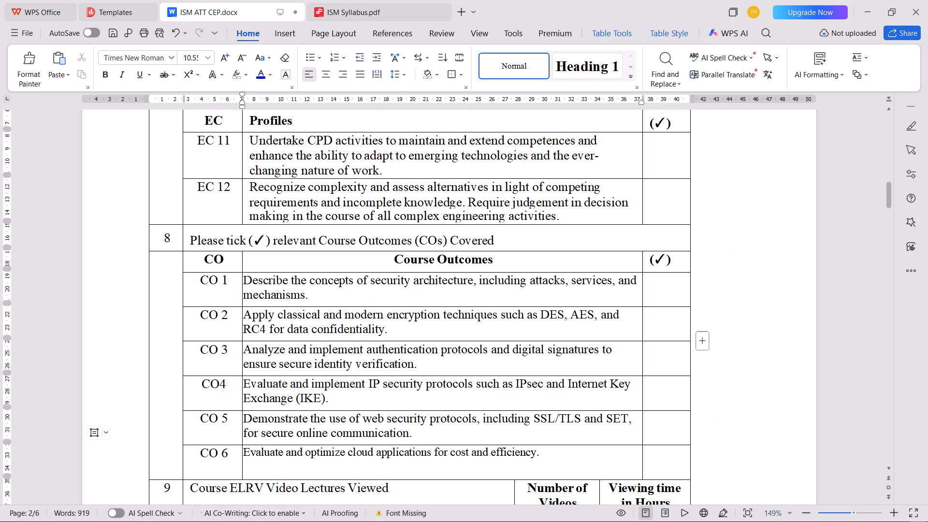
triple_click(319, 452)
key("ctrl+v")
key("BackSpace")
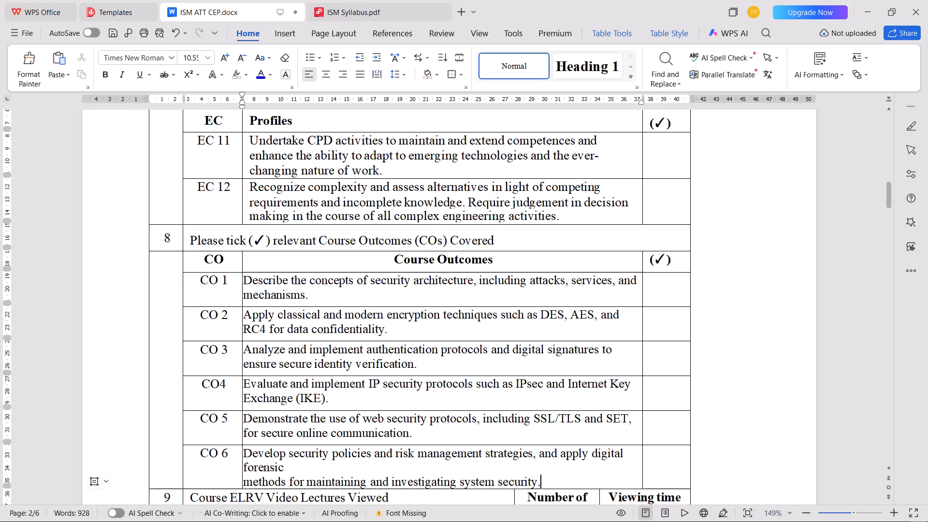
key("Up")
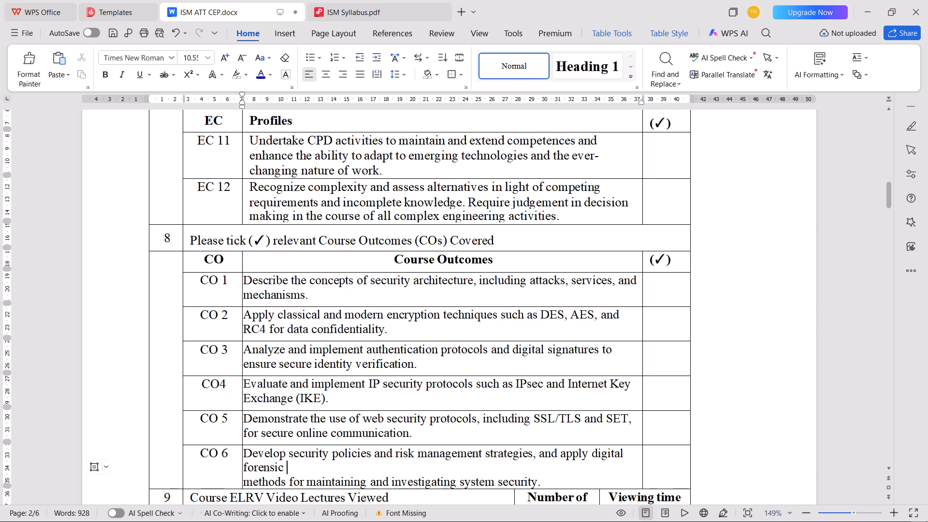
key("Right")
key("BackSpace")
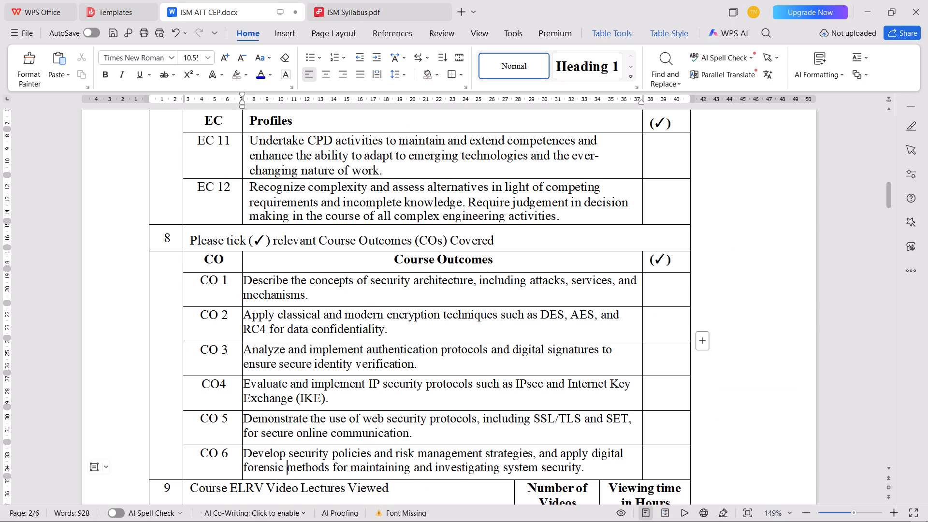
Set the font size of the CO 1 to CO 6 descriptions to 11 and save the document.
left_click(207, 287)
left_click_drag(273, 293, 346, 421)
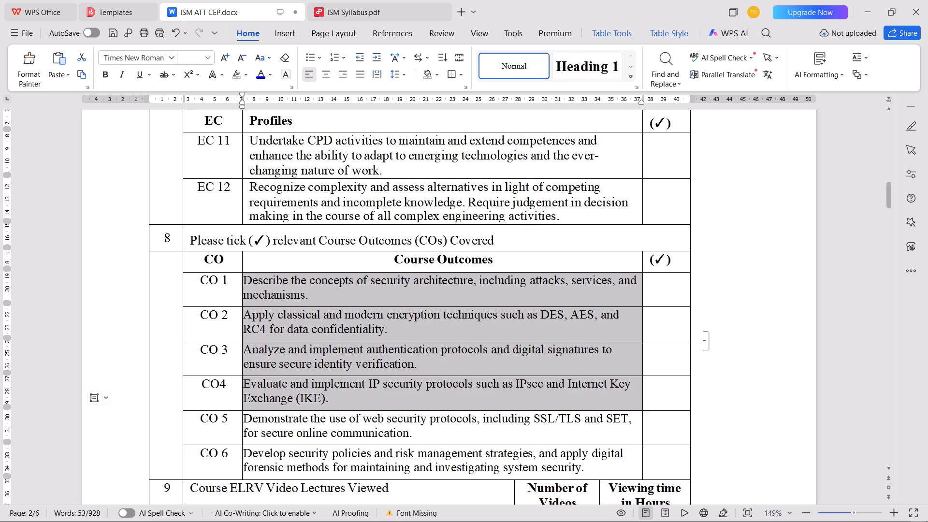
left_click_drag(346, 421, 351, 451)
scroll(279, 362, "down", 8)
scroll(296, 323, "down", 5)
scroll(294, 308, "up", 4)
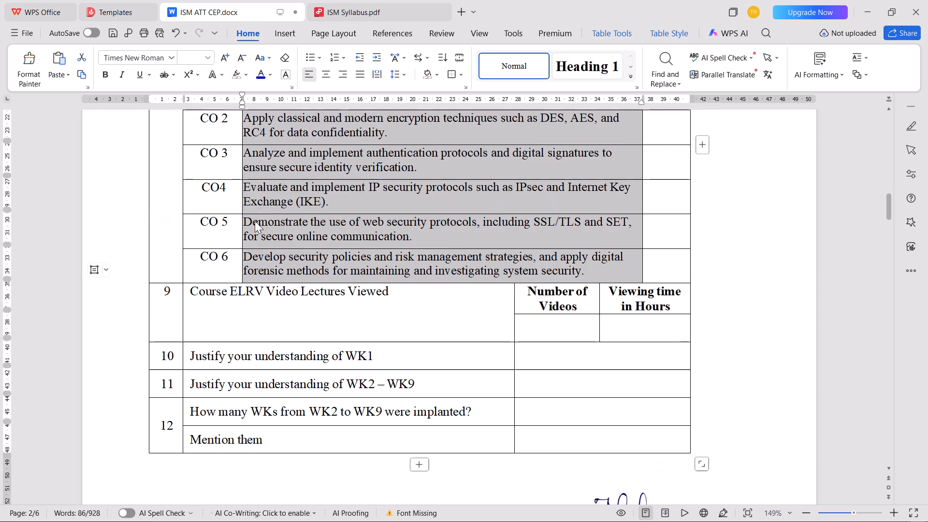
left_click(190, 54)
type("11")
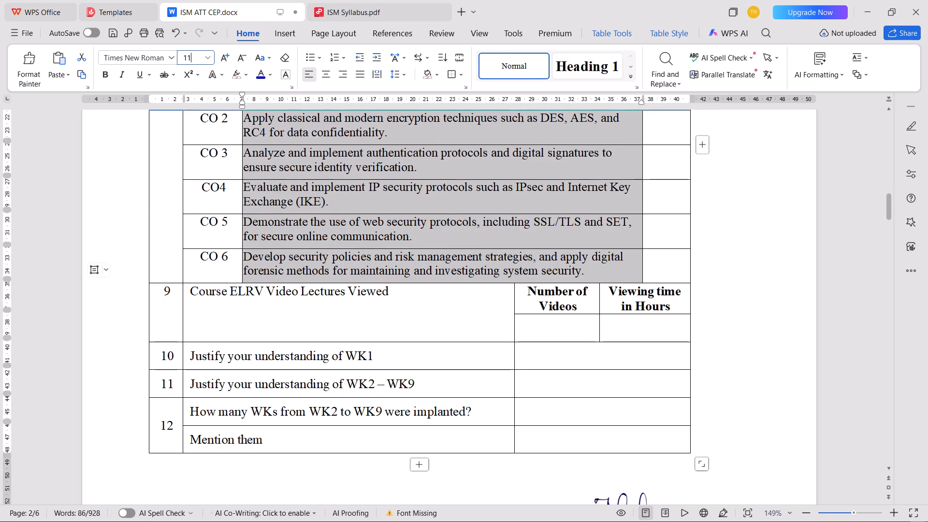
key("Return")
scroll(322, 304, "down", 8)
scroll(363, 420, "down", 5)
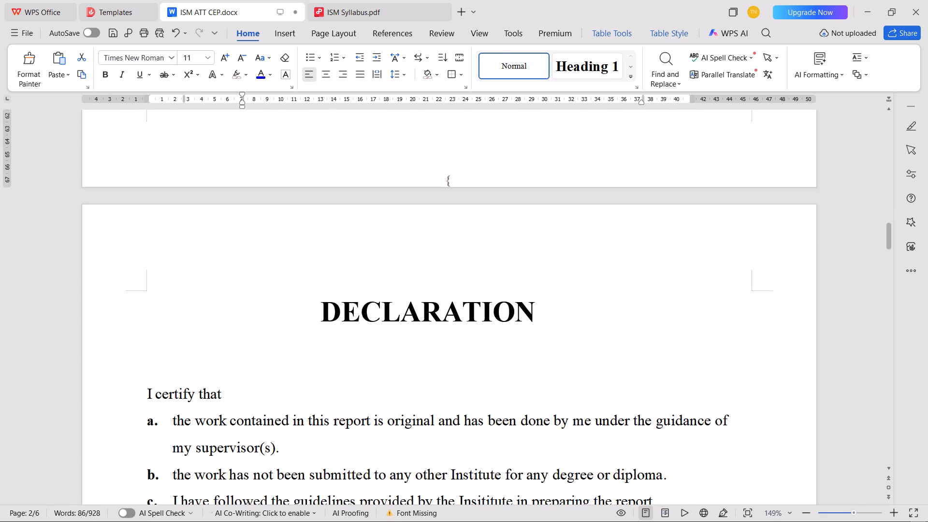
key("ctrl+s")
Replace the project title in the Certificate paragraph with "DDoS Attack Mitigation", copied from the ACCD04 assignment question in Chrome.
left_click(324, 346)
scroll(322, 348, "down", 6)
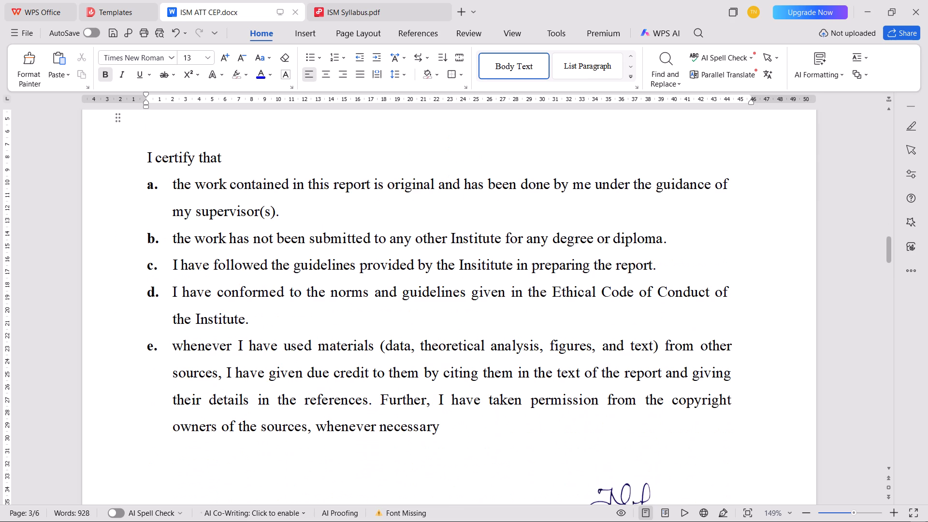
scroll(288, 318, "down", 9)
scroll(283, 314, "down", 17)
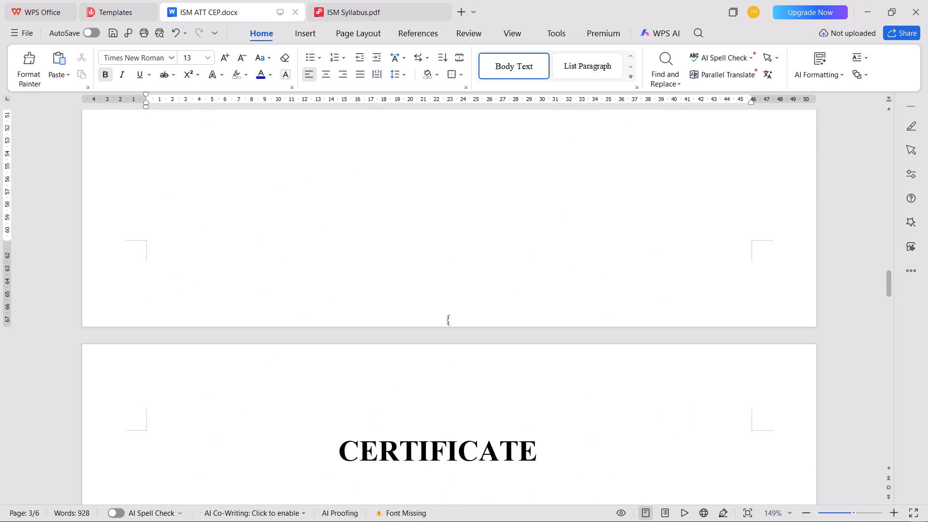
key("ctrl+super+Right")
triple_click(144, 390)
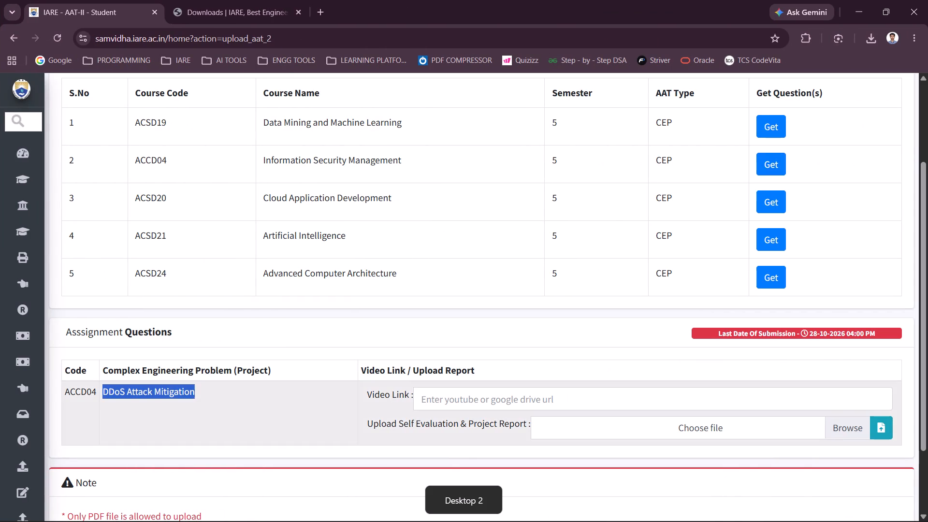
key("ctrl+c")
key("ctrl+super+Left")
scroll(318, 435, "down", 9)
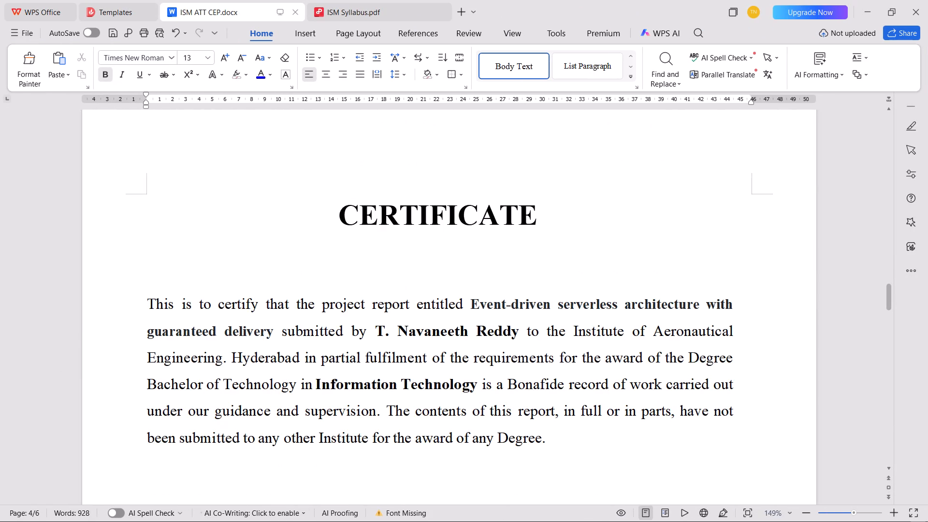
left_click_drag(474, 303, 268, 328)
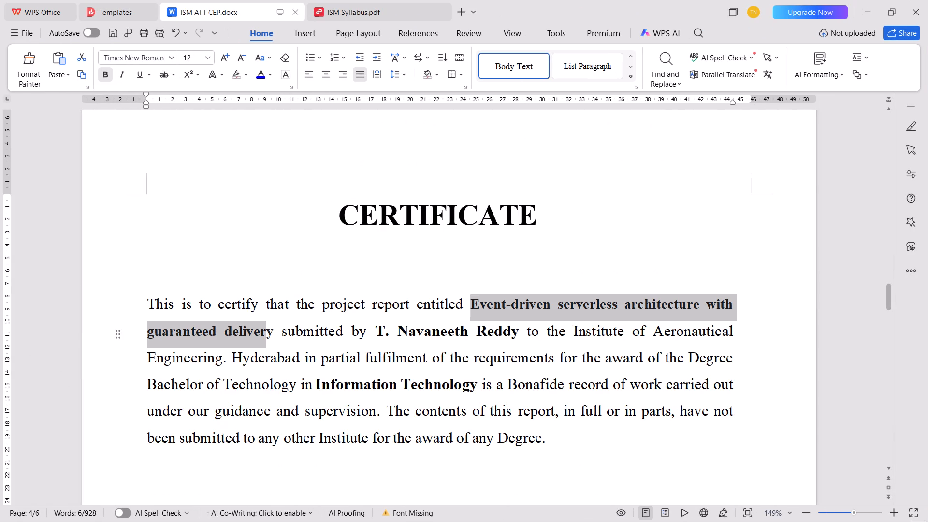
left_click_drag(268, 328, 271, 329)
key("ctrl+v")
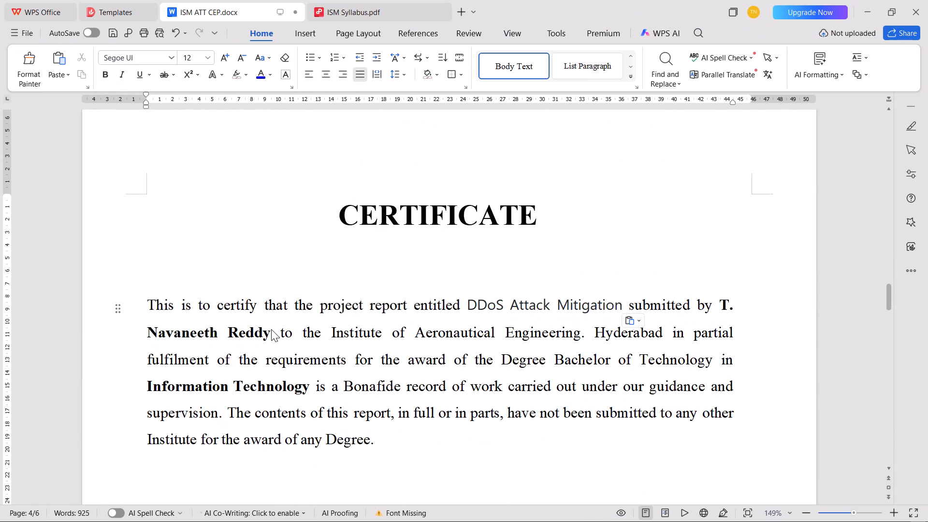
Make the "DDoS Attack Mitigation" title in the Certificate paragraph bold and set its font to Times New Roman.
key("ctrl+shift+Left")
key("ctrl+shift+Left")
key("ctrl+shift+Left")
key("ctrl+b")
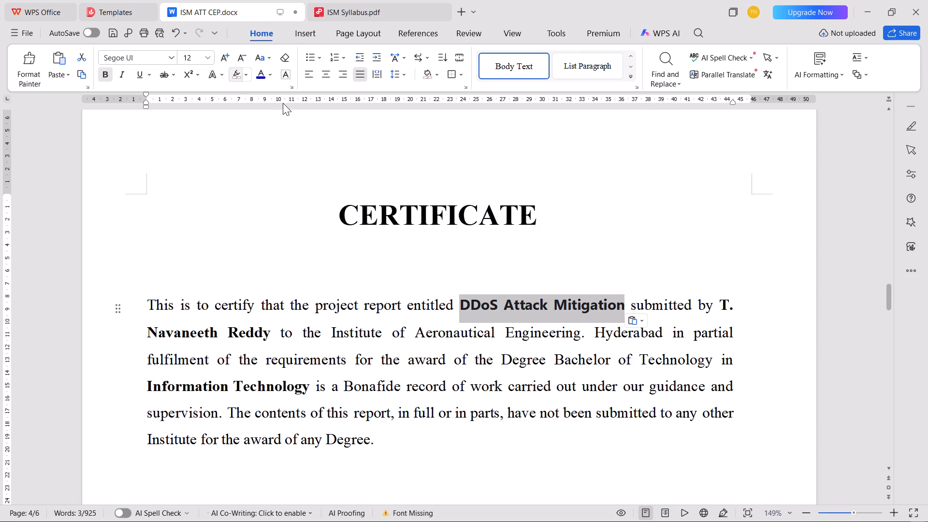
left_click(171, 58)
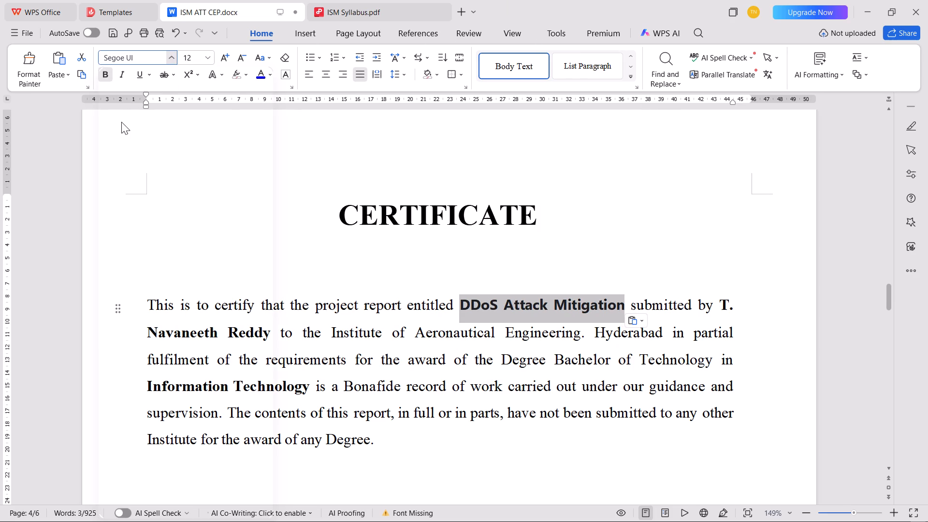
left_click(168, 115)
left_click(396, 380)
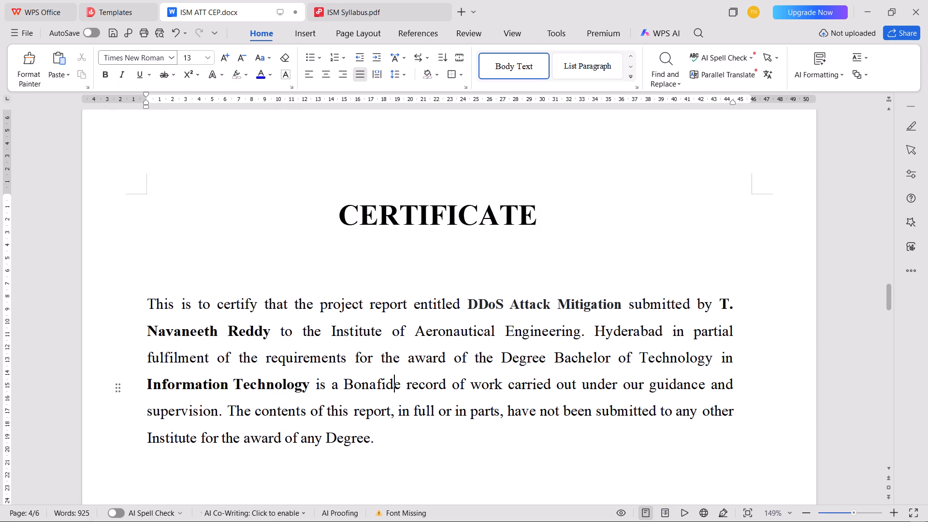
Set the font size of "Branch Information Technology" on the Approval Sheet to 13 and save the document.
scroll(377, 375, "down", 20)
scroll(377, 375, "down", 5)
scroll(370, 336, "up", 1)
scroll(368, 337, "down", 11)
left_click(318, 420)
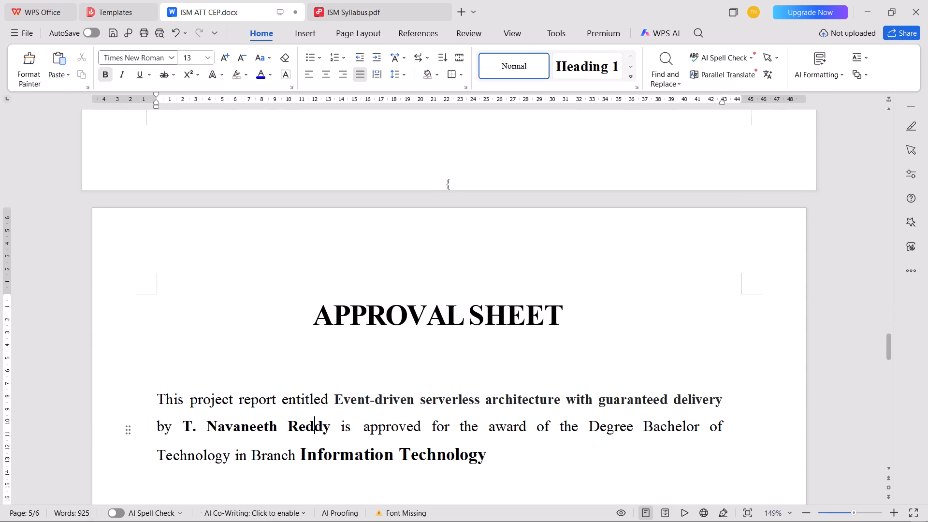
scroll(318, 418, "down", 3)
left_click_drag(248, 334, 503, 347)
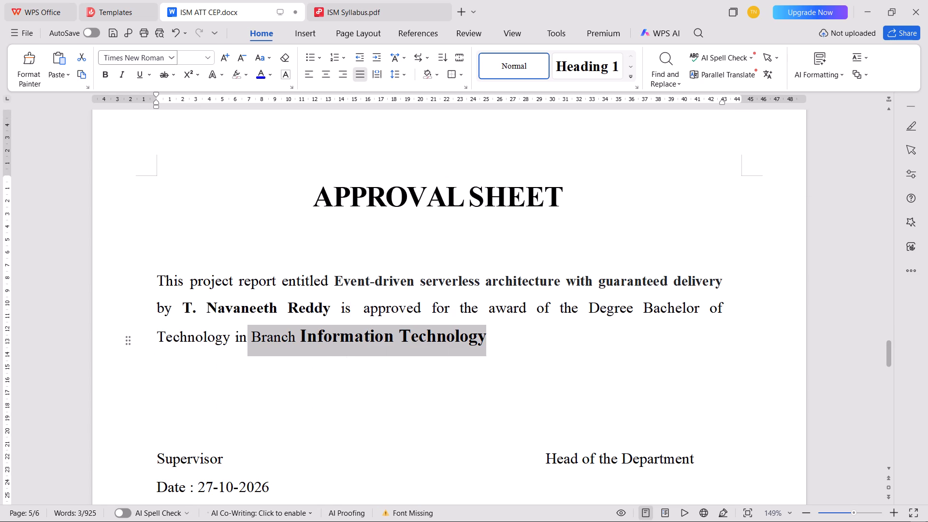
left_click_drag(503, 347, 505, 348)
left_click(189, 60)
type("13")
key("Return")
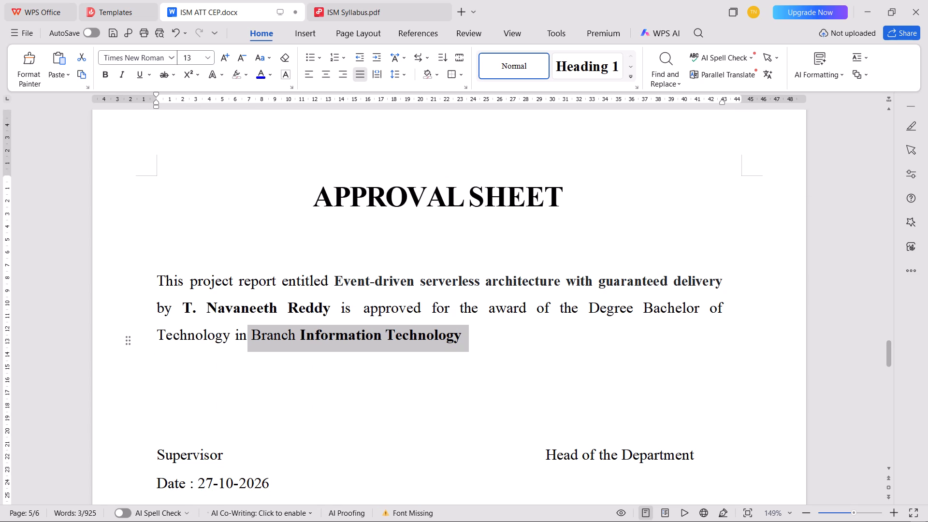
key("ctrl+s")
Replace the project title on the Approval Sheet with "DDoS Attack Mitigation", copied from the Certificate paragraph, and save the document.
scroll(364, 305, "up", 3)
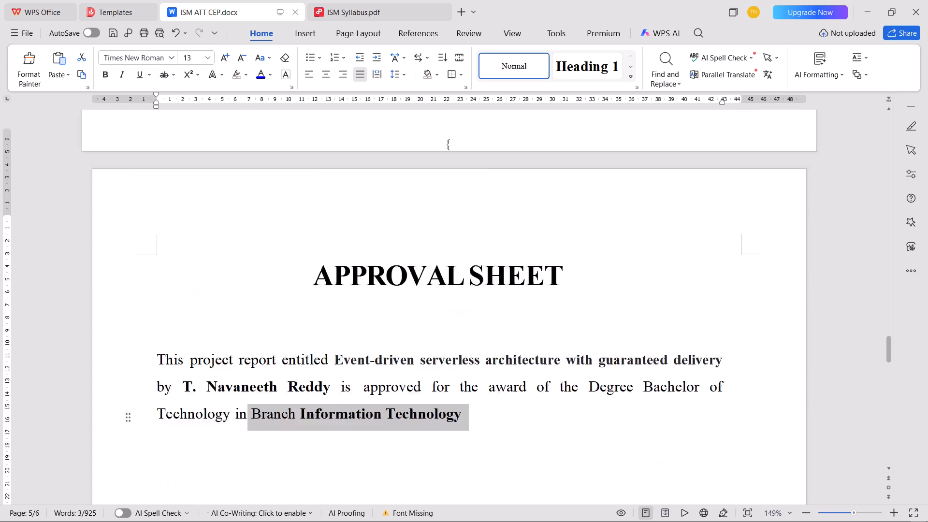
scroll(364, 305, "up", 11)
scroll(364, 305, "down", 1)
scroll(364, 305, "up", 8)
scroll(363, 306, "down", 1)
scroll(352, 314, "up", 4)
scroll(356, 301, "down", 3)
scroll(356, 301, "up", 6)
scroll(357, 297, "down", 1)
scroll(357, 297, "up", 18)
scroll(352, 299, "down", 1)
scroll(352, 299, "up", 9)
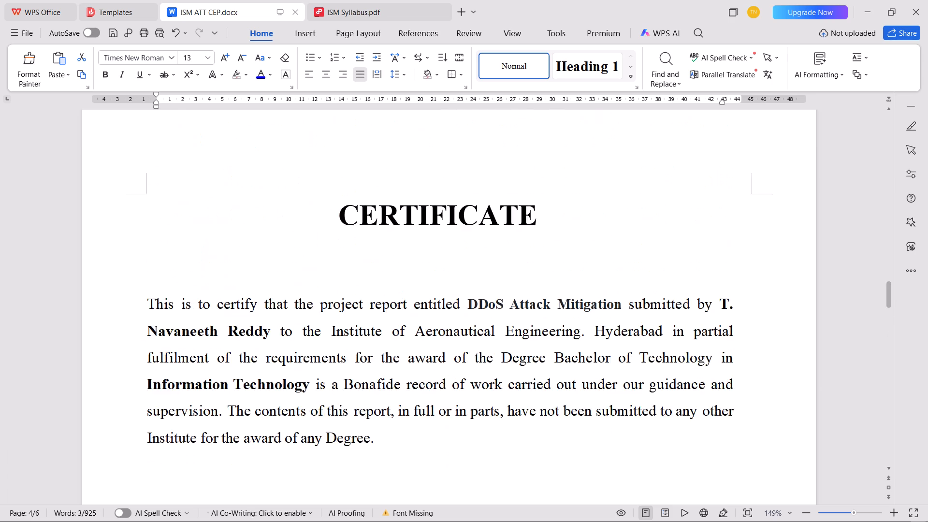
left_click_drag(470, 342, 575, 343)
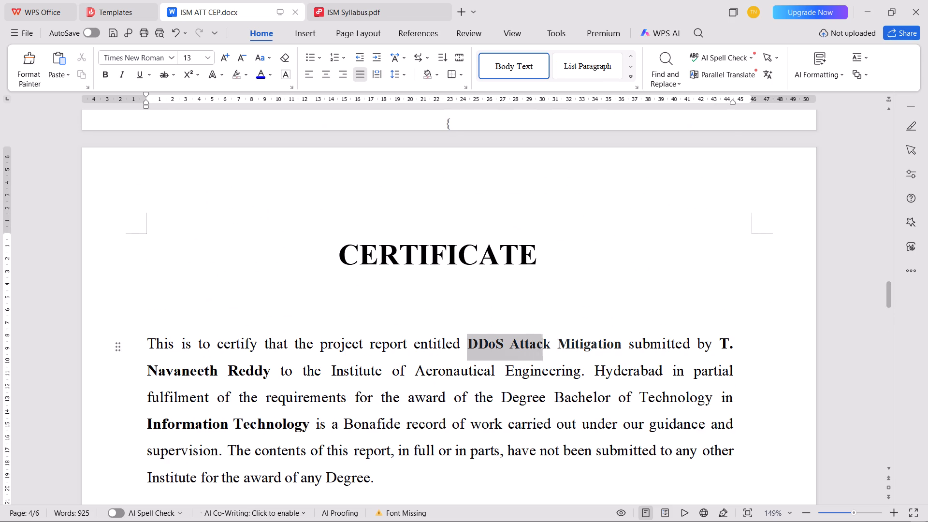
left_click_drag(575, 343, 623, 338)
key("ctrl+c")
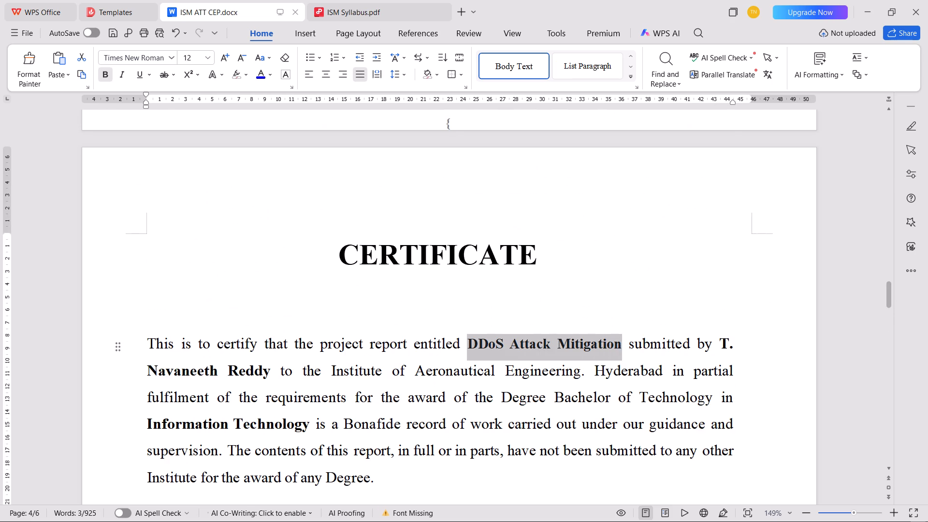
scroll(474, 315, "down", 15)
scroll(450, 287, "up", 1)
scroll(450, 287, "down", 5)
scroll(457, 287, "up", 1)
scroll(457, 287, "down", 20)
scroll(457, 287, "down", 1)
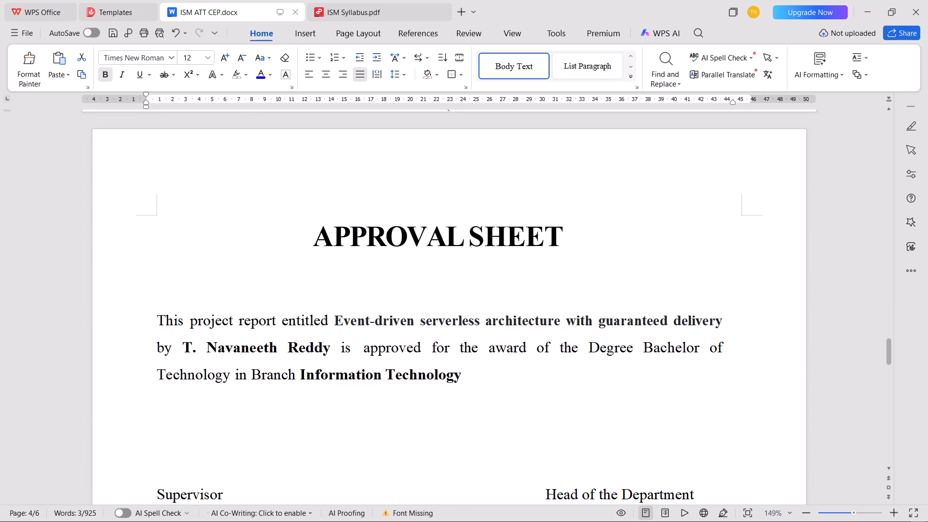
left_click_drag(334, 321, 758, 319)
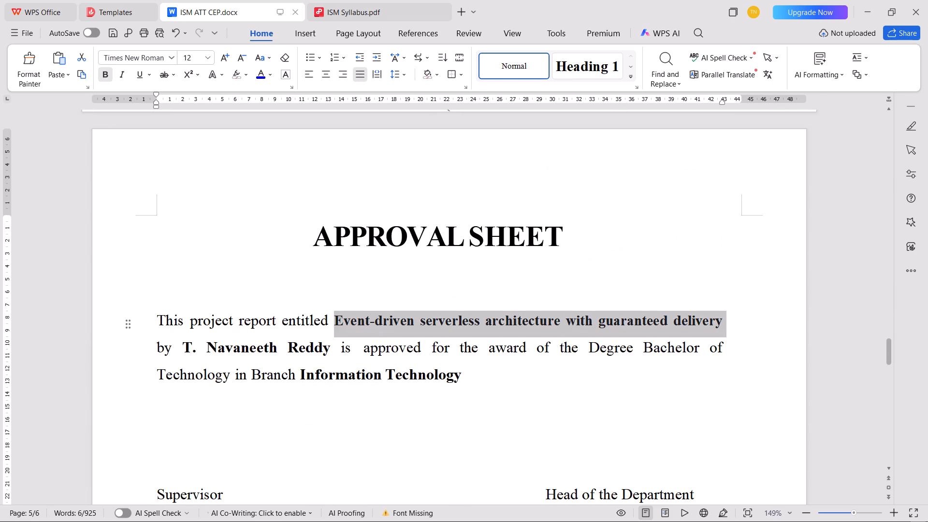
left_click_drag(758, 319, 724, 319)
key("ctrl+v")
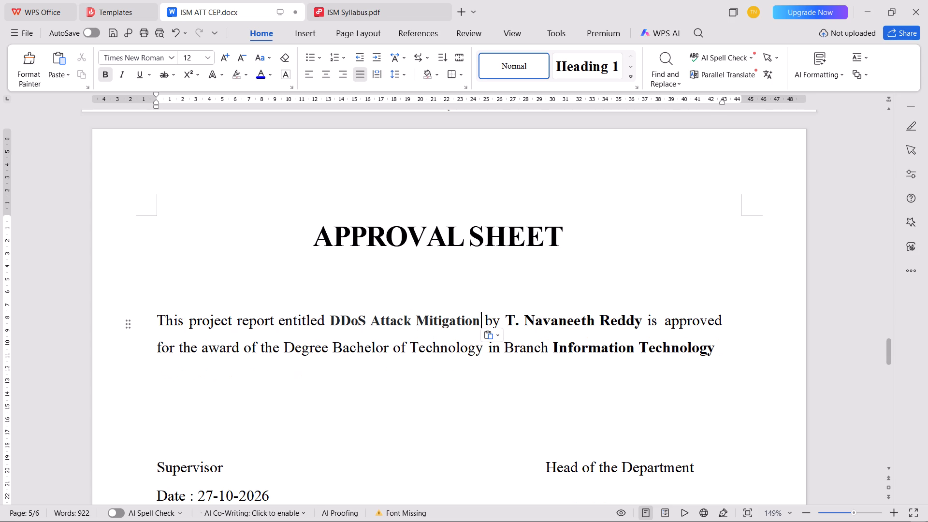
key("ctrl+s")
Replace the project guide's name after "Dr." in the Acknowledgement with the new guide's name and save the document.
scroll(394, 308, "down", 4)
scroll(389, 311, "up", 2)
scroll(376, 298, "down", 7)
scroll(375, 298, "up", 1)
scroll(375, 298, "down", 6)
scroll(372, 292, "up", 1)
scroll(372, 292, "down", 6)
scroll(362, 287, "up", 3)
scroll(362, 287, "down", 20)
scroll(355, 290, "up", 1)
scroll(355, 290, "down", 1)
scroll(355, 290, "up", 1)
scroll(355, 291, "down", 3)
scroll(354, 291, "up", 4)
scroll(354, 292, "down", 7)
scroll(350, 296, "up", 3)
scroll(348, 297, "down", 1)
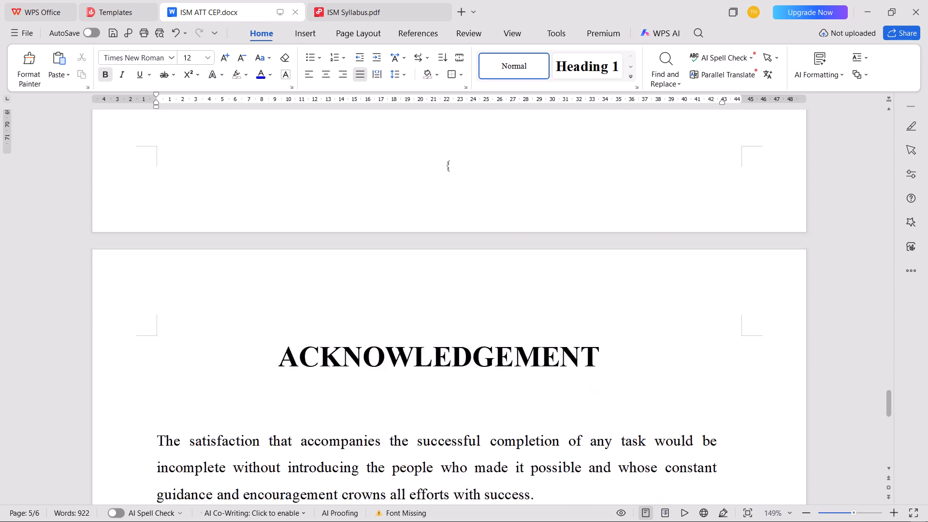
scroll(345, 297, "down", 3)
scroll(339, 298, "up", 1)
scroll(339, 298, "down", 2)
left_click(242, 417)
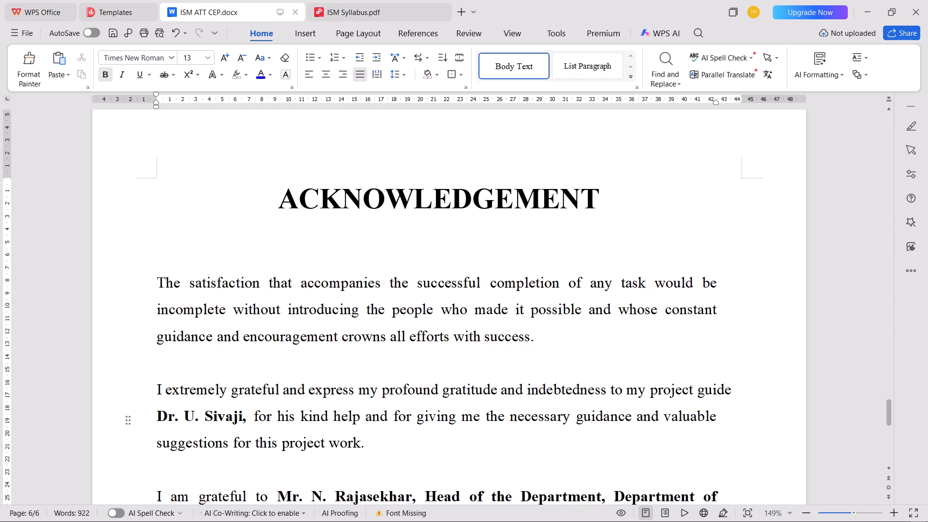
key("ctrl+BackSpace")
key("ctrl+BackSpace")
key("BackSpace")
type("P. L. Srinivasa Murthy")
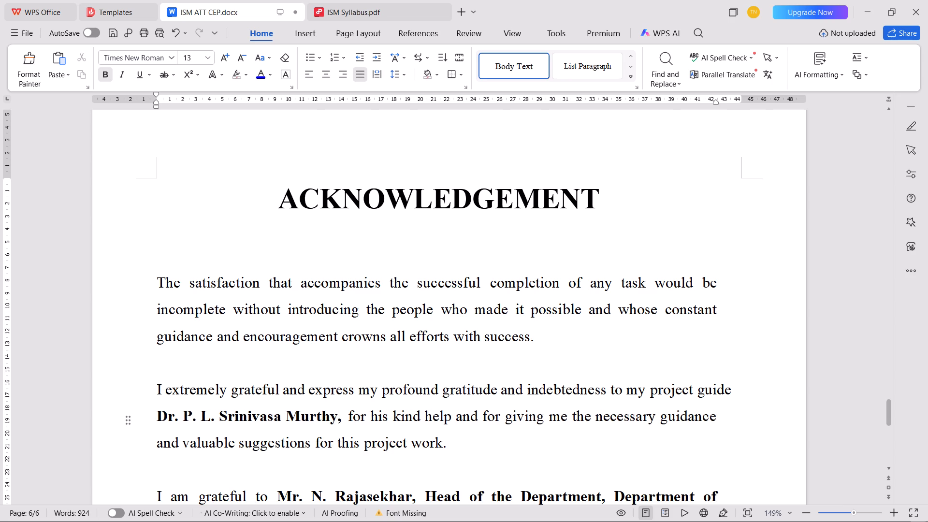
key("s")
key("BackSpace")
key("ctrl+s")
Check the rest of the Acknowledgement page through to the document's end and close the WPS Office window.
scroll(324, 397, "down", 6)
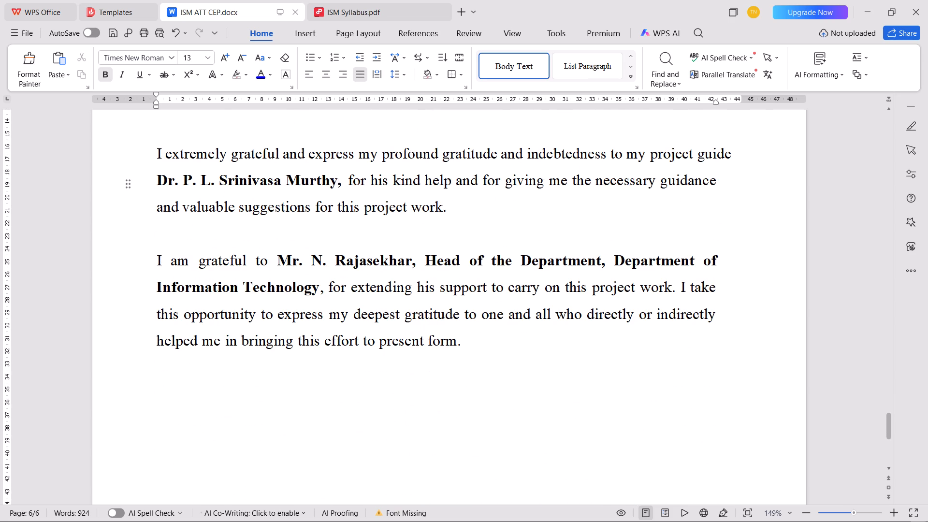
scroll(282, 316, "down", 6)
scroll(265, 319, "up", 1)
scroll(264, 319, "down", 20)
scroll(264, 319, "down", 1)
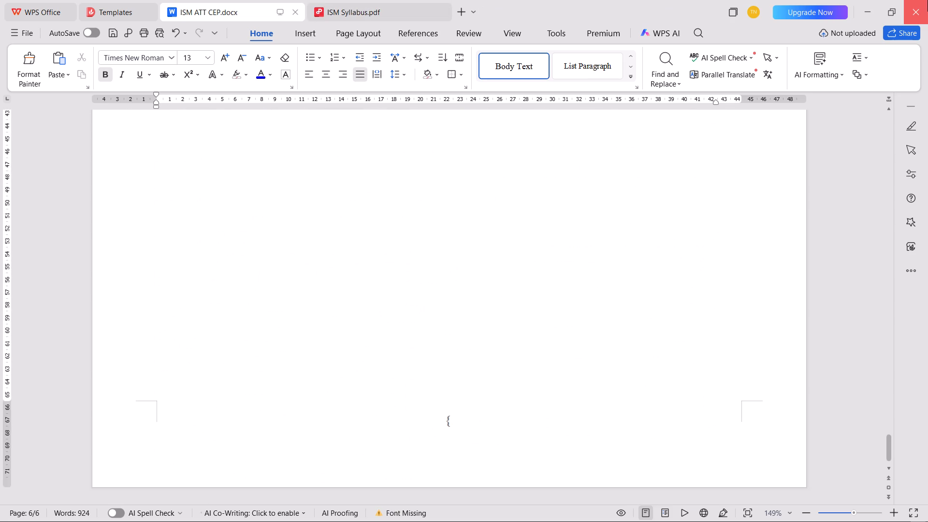
left_click(927, 0)
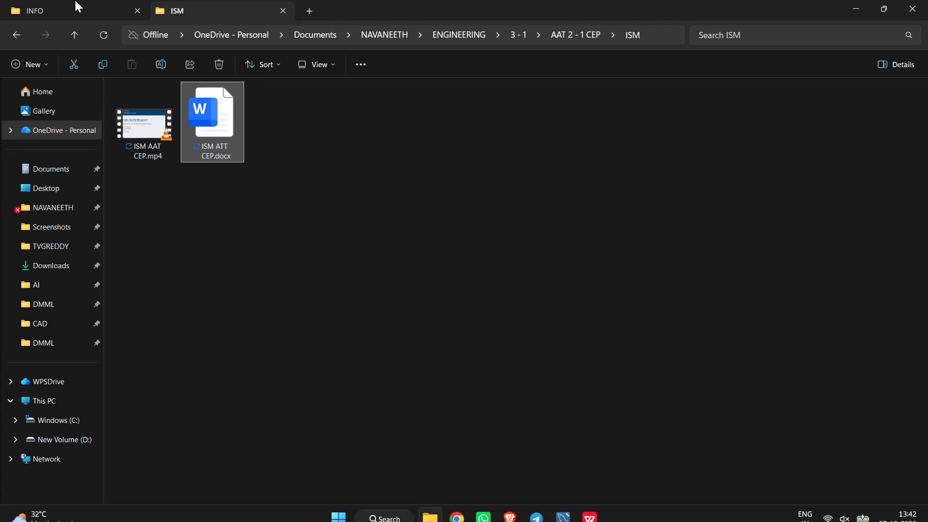
In File Explorer, open the OOSE CEP.docx report from the OOSE folder under ENGINEERING, 2 - 2, AAT 2 - 1 CEP.
left_click(75, 9)
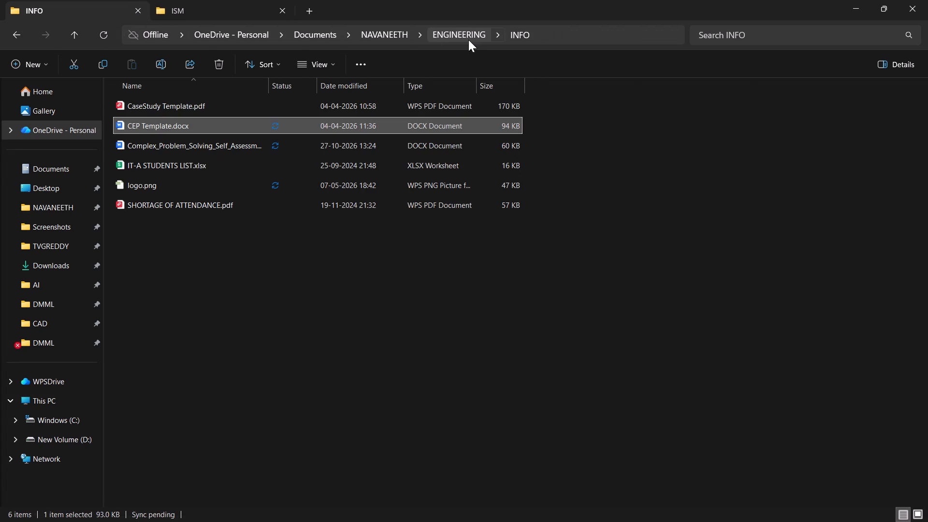
left_click(441, 34)
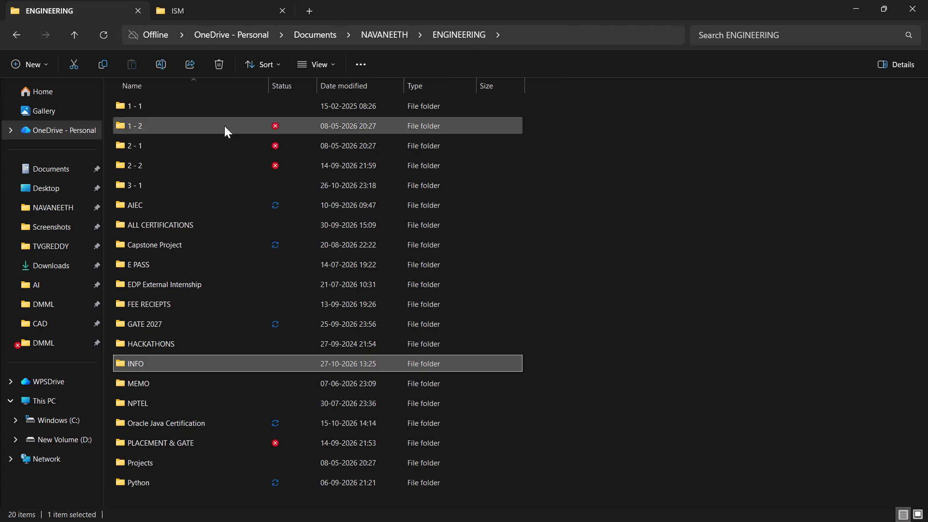
left_click(220, 0)
left_click(215, 12)
left_click(470, 42)
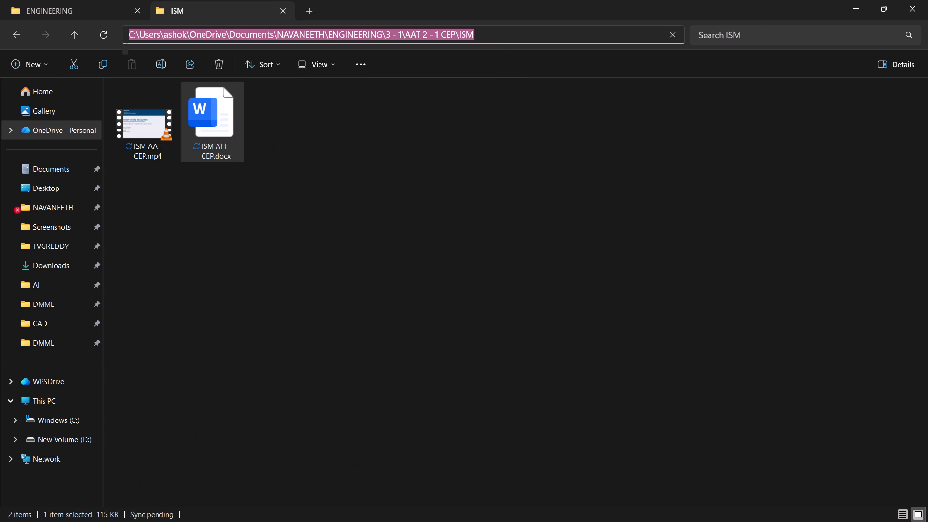
key("Escape")
left_click(438, 29)
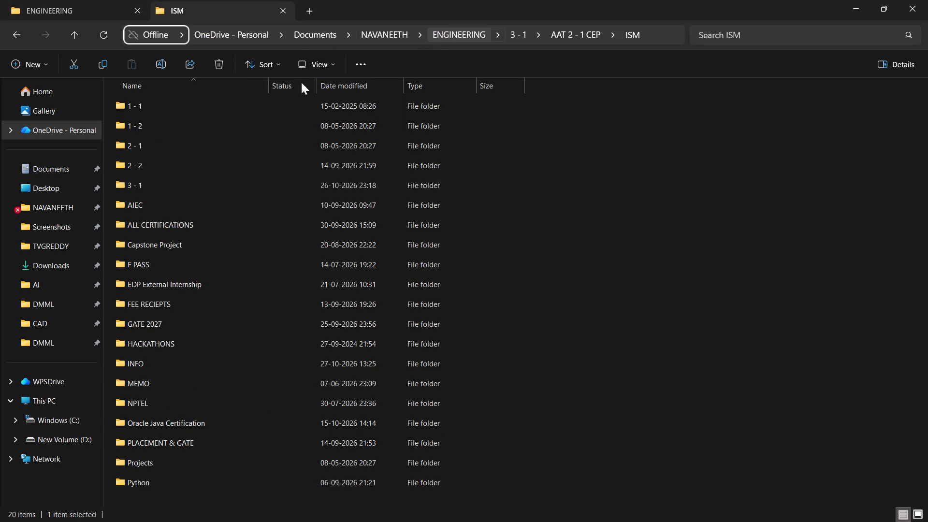
double_click(174, 164)
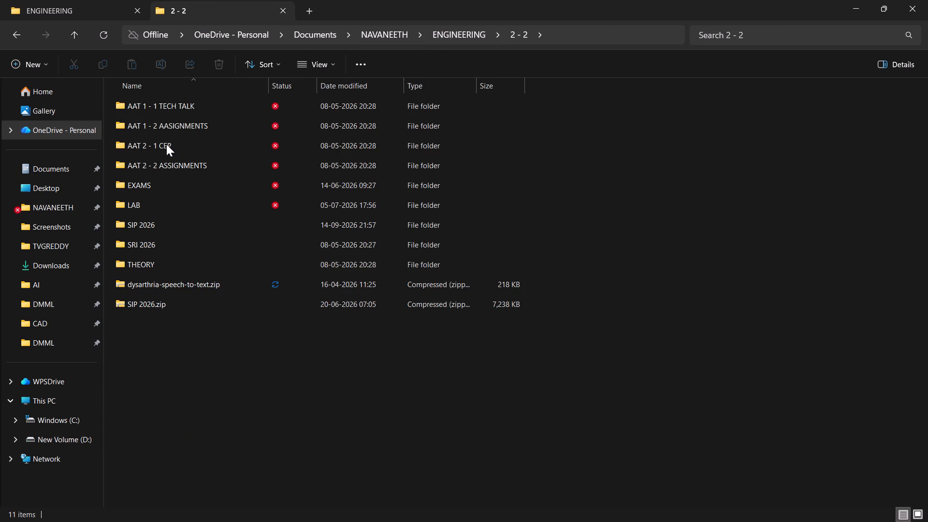
double_click(166, 144)
left_click(165, 129)
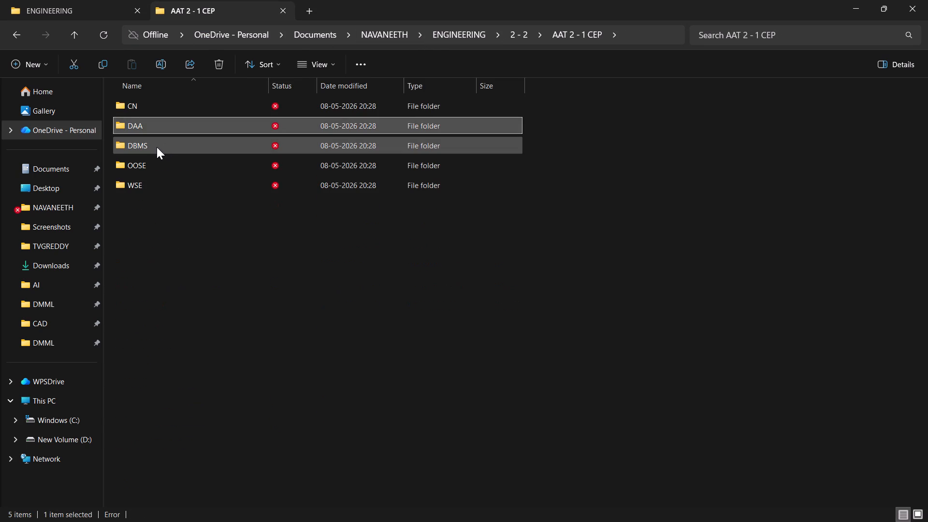
double_click(141, 186)
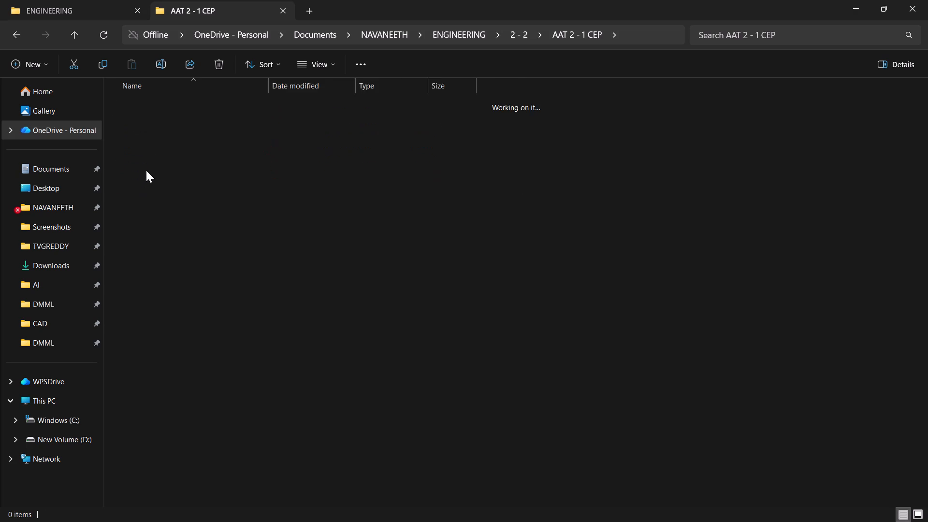
key("BackSpace")
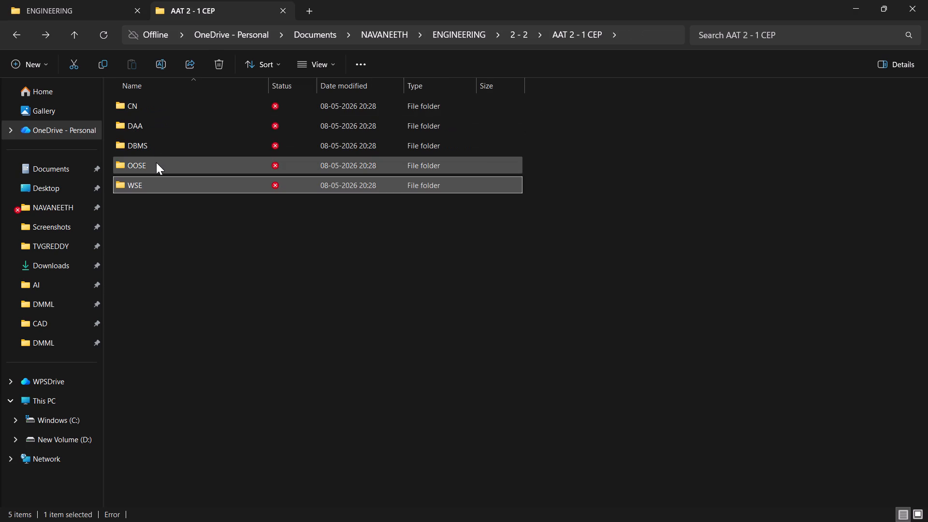
double_click(156, 162)
double_click(165, 110)
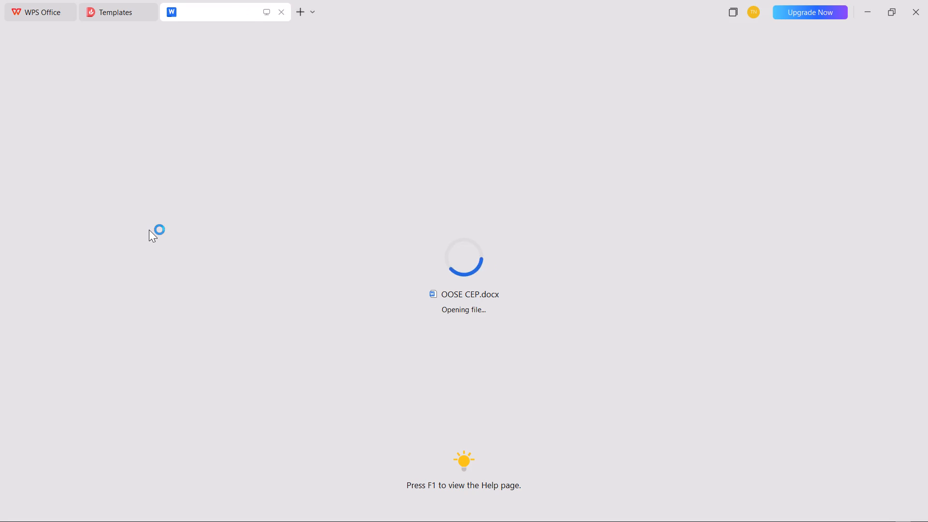
Examine the OOSE CEP report's structure, from the self-assessment form through the Acknowledgement to the Abstract and chapter sections.
scroll(258, 377, "down", 9)
scroll(348, 343, "down", 13)
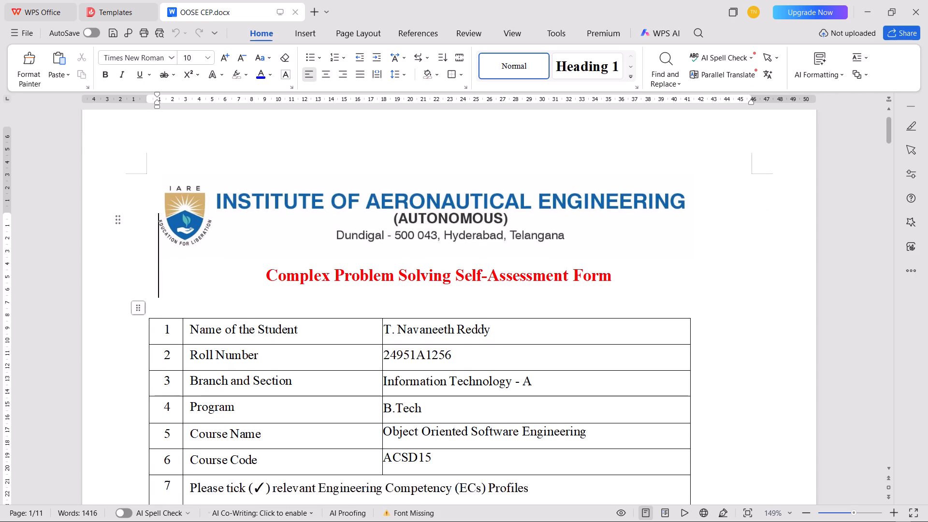
scroll(472, 250, "down", 10)
middle_click(813, 191)
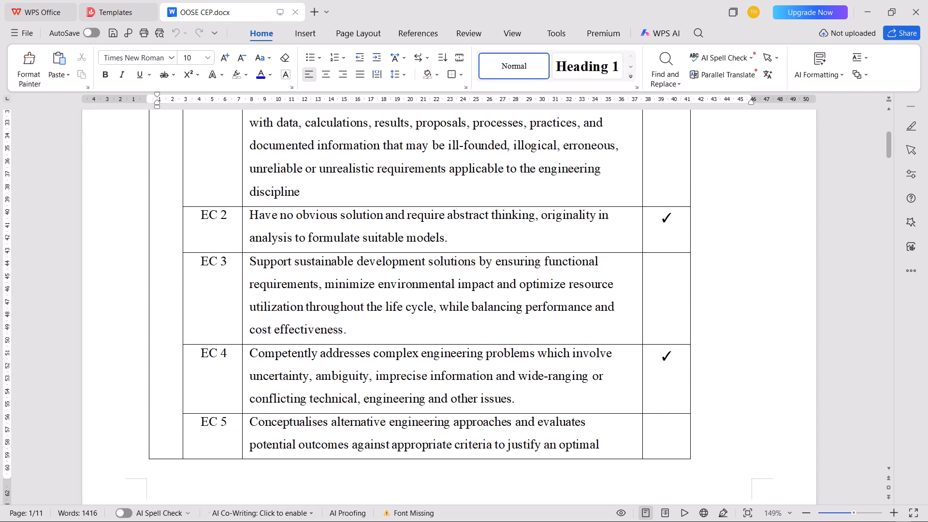
middle_click(714, 261)
scroll(731, 235, "down", 2)
scroll(731, 235, "up", 1)
scroll(731, 235, "down", 4)
scroll(690, 239, "down", 2)
scroll(673, 244, "up", 1)
scroll(666, 245, "down", 6)
scroll(448, 244, "up", 2)
scroll(446, 245, "down", 1)
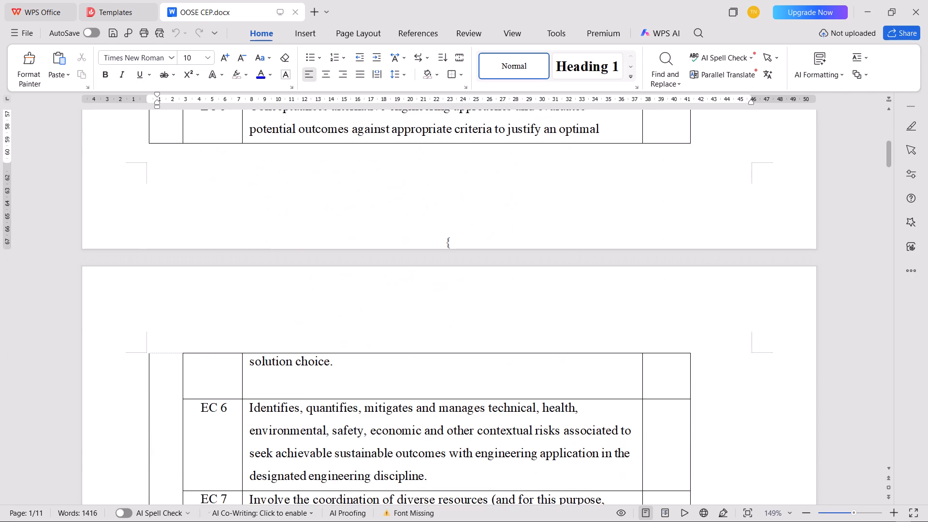
scroll(446, 245, "down", 19)
scroll(421, 279, "down", 6)
scroll(416, 287, "up", 2)
scroll(416, 287, "down", 2)
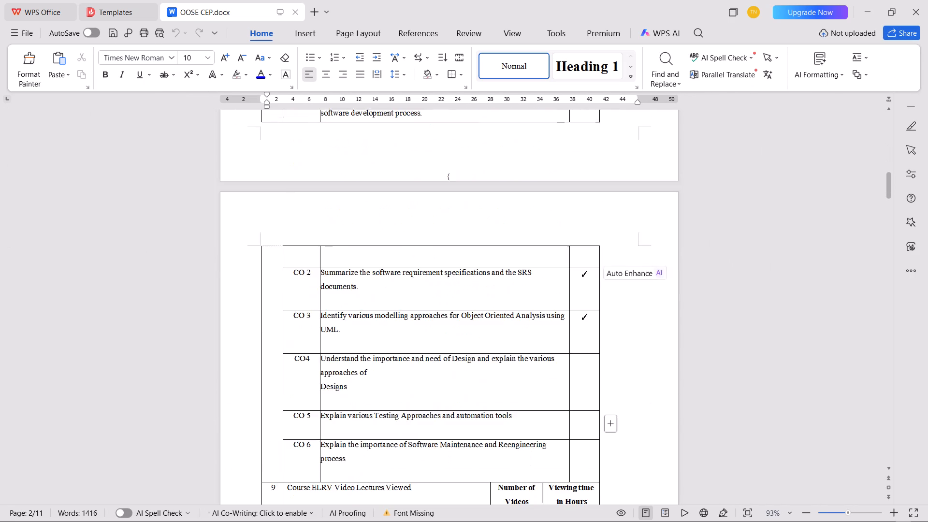
scroll(424, 261, "down", 18)
scroll(416, 244, "up", 8)
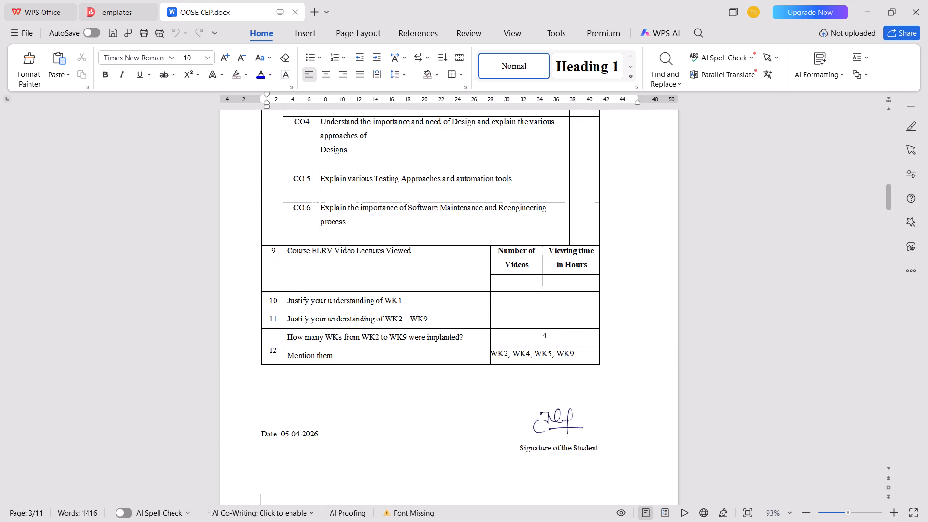
scroll(416, 244, "down", 12)
scroll(403, 257, "down", 14)
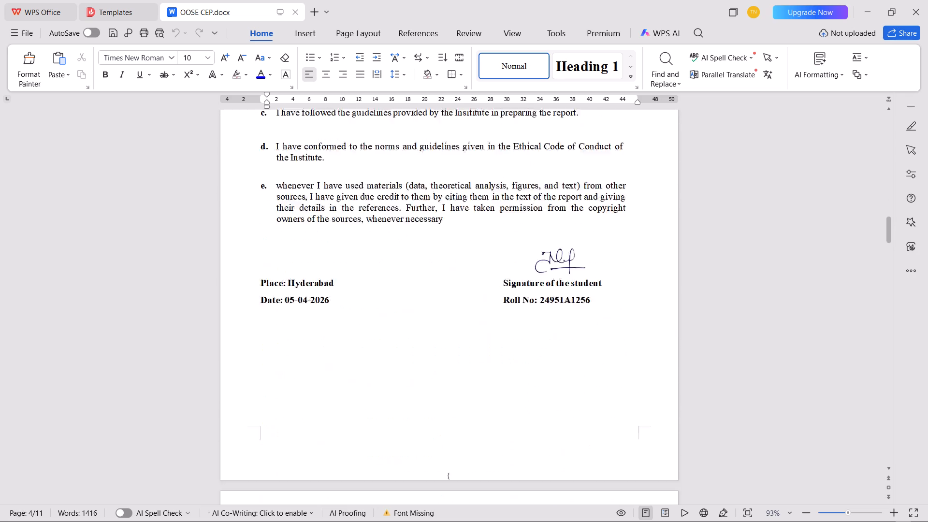
scroll(403, 265, "down", 20)
scroll(403, 265, "down", 20)
scroll(403, 265, "down", 6)
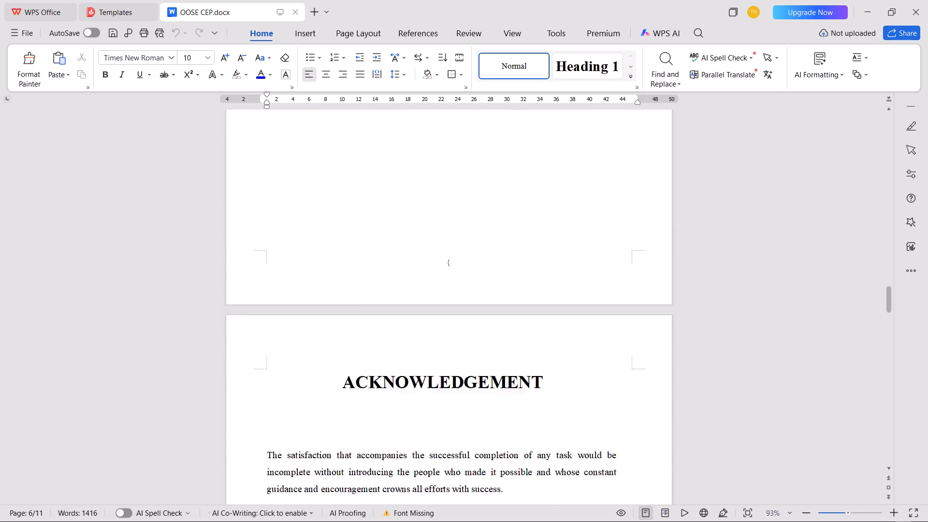
scroll(389, 271, "down", 20)
scroll(389, 271, "down", 10)
scroll(391, 265, "down", 13)
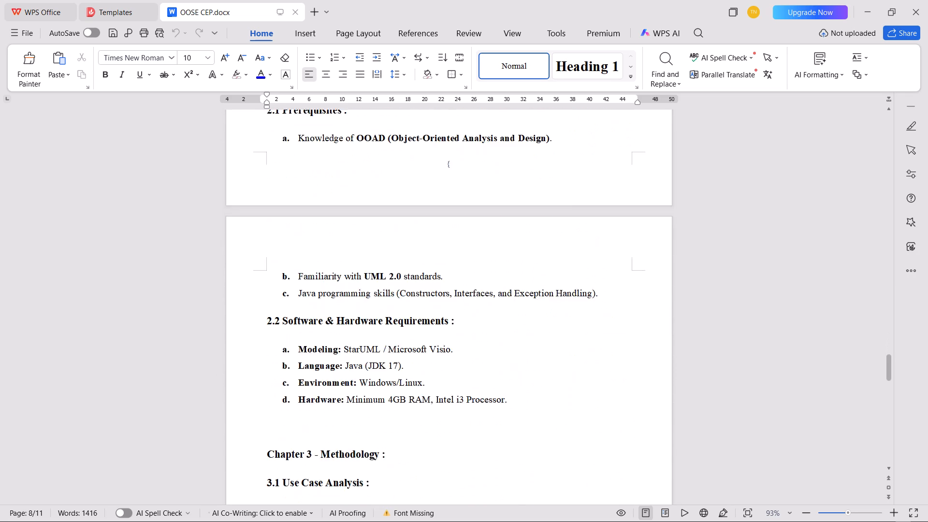
scroll(391, 267, "up", 17)
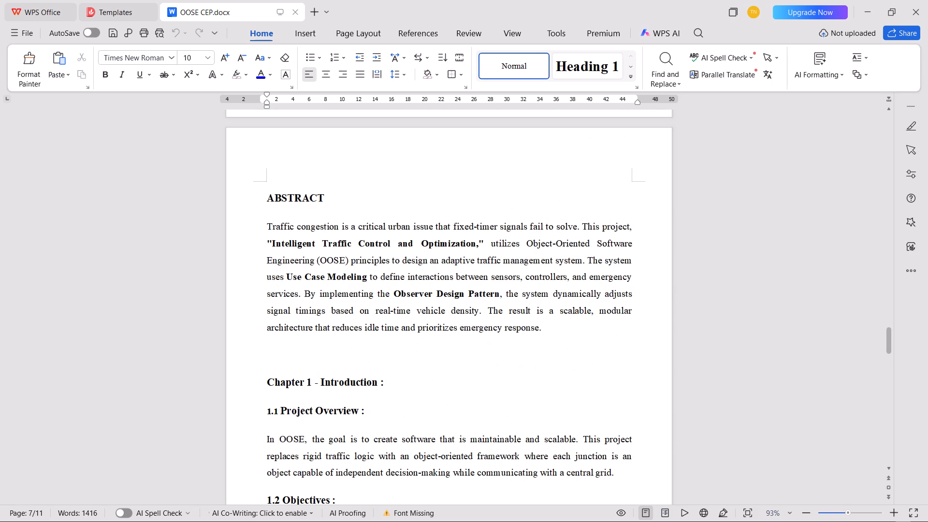
Open Notepad and maximize its window.
key("alt+Tab")
key("alt+Tab")
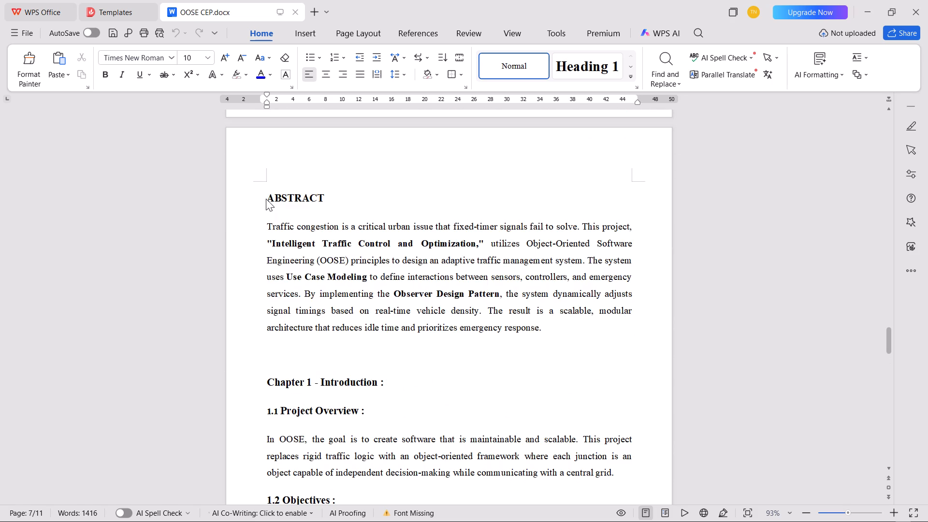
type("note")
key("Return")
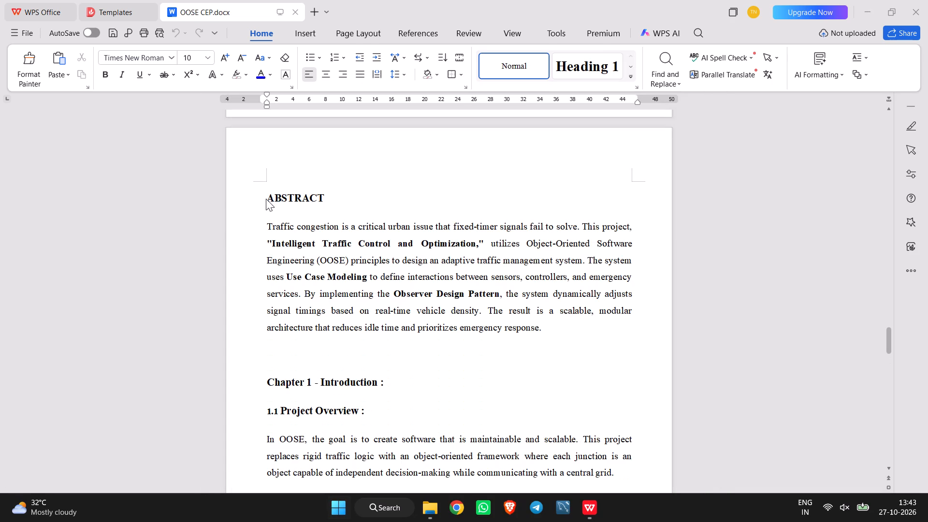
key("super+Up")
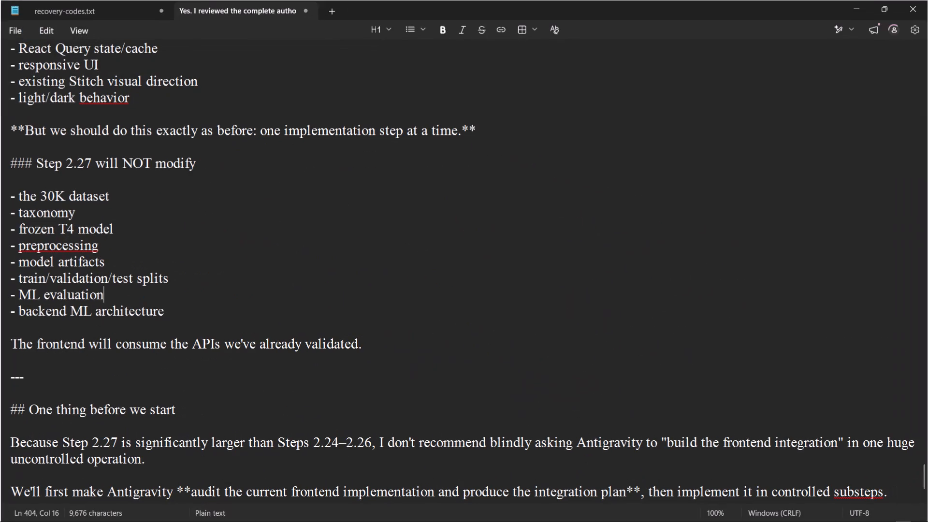
Start a new note with the lines "Abstract" and "Chapter - 1 : Introduction".
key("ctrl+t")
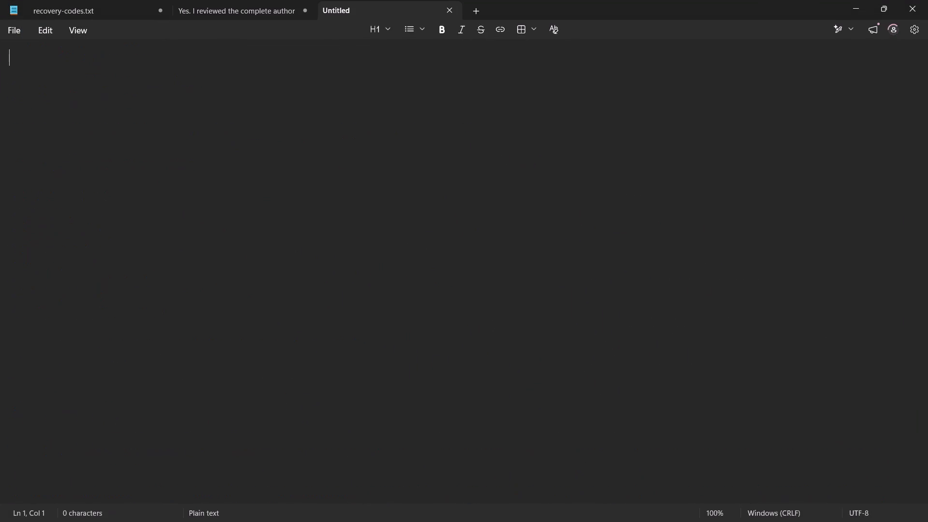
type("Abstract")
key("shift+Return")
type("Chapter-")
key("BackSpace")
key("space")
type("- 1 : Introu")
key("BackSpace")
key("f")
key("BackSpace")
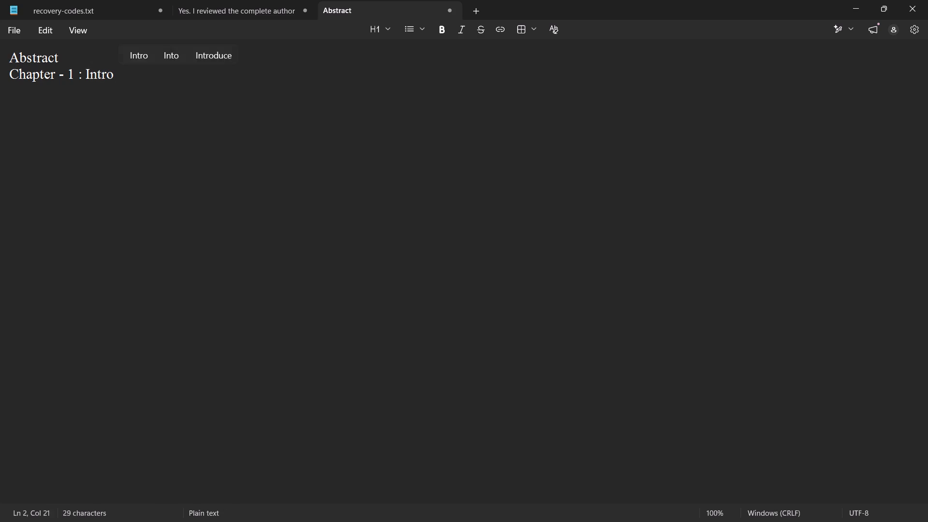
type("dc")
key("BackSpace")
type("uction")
Add the line "Chapter - 2 : Prerequisites and Requirements" to the note, copying the title from the OOSE CEP report.
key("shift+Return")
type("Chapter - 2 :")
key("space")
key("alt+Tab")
scroll(303, 264, "down", 16)
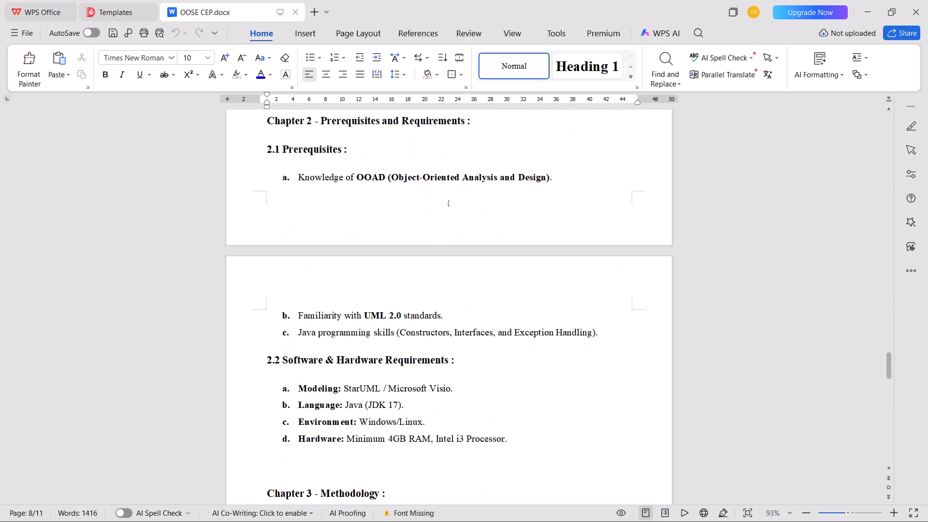
scroll(324, 278, "up", 4)
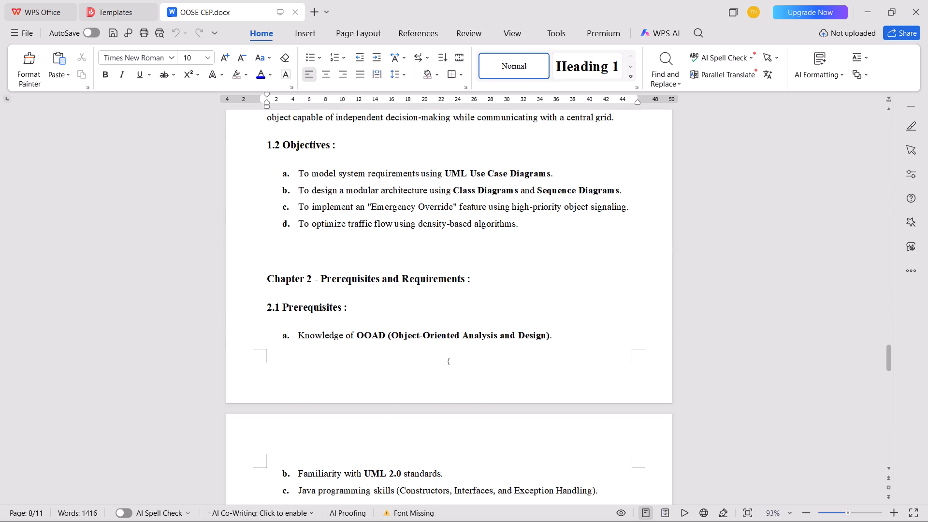
left_click_drag(320, 278, 464, 275)
key("ctrl+c")
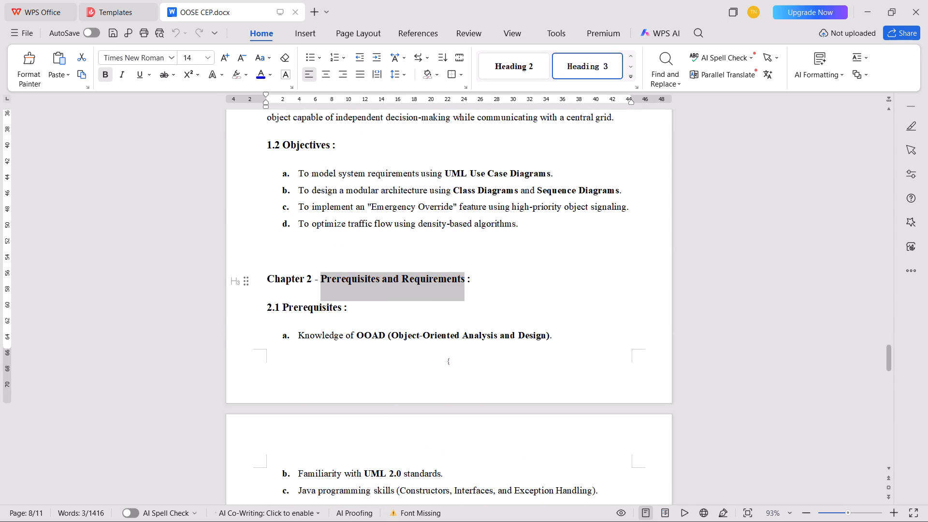
key("alt+Tab")
key("ctrl+v")
Add the line "Chapter - 3 : Methodology" to the note, copying the title from the OOSE CEP report.
key("Return")
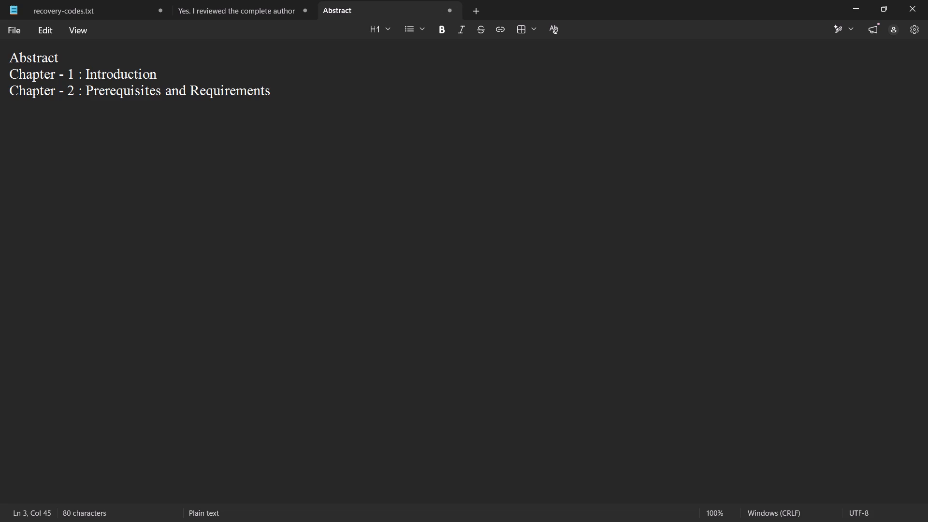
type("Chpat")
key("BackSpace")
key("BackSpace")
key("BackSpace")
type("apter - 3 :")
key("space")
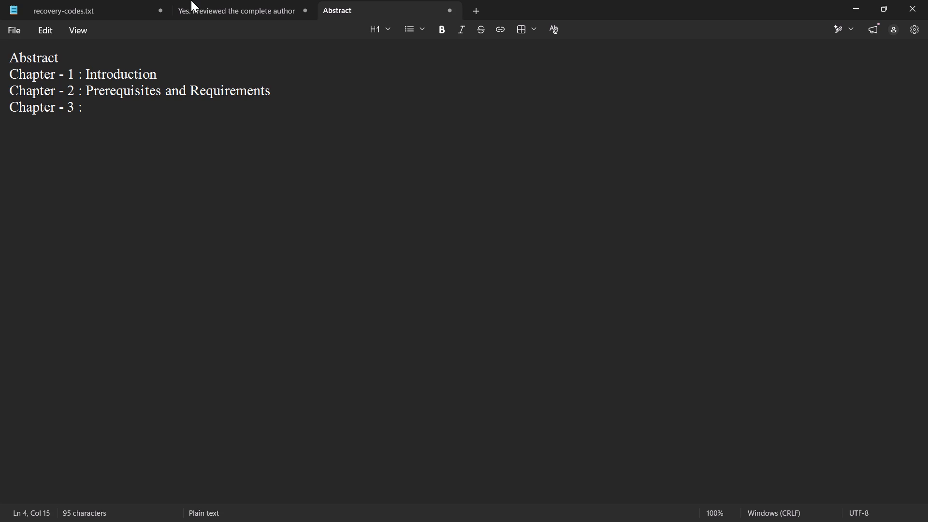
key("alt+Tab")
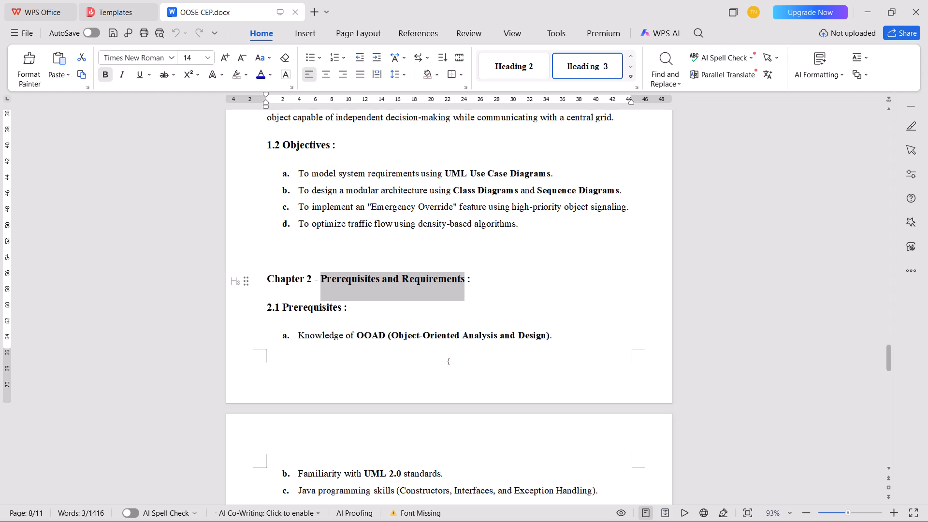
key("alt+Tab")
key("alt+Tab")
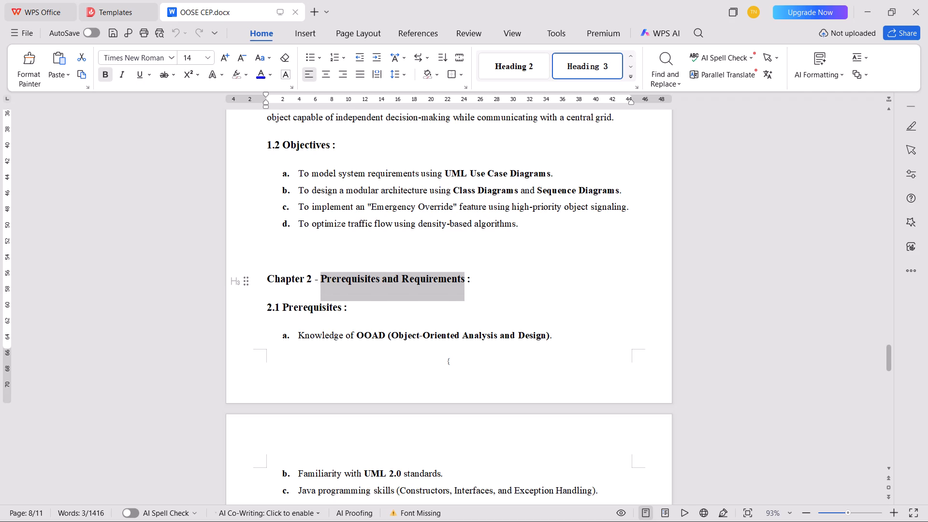
scroll(334, 292, "down", 9)
scroll(350, 252, "down", 7)
double_click(338, 252)
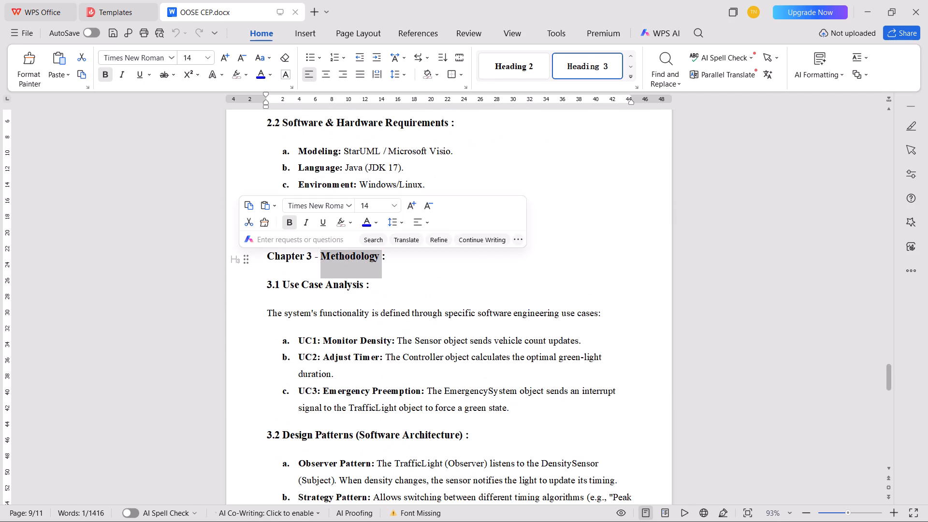
key("ctrl+c")
key("alt+Tab")
key("ctrl+v")
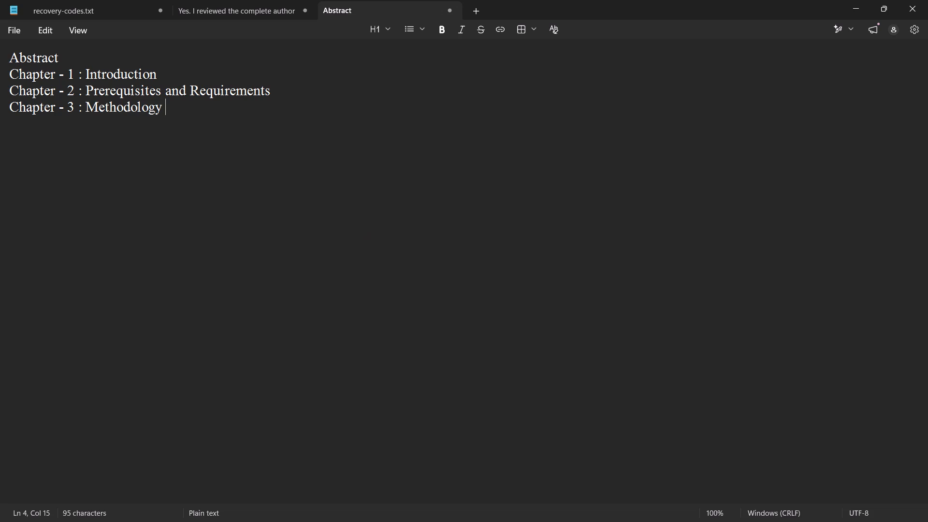
Add the line "Chapter - 4 : Results and Discussions" to the note, copying the title from the OOSE CEP report.
key("Return")
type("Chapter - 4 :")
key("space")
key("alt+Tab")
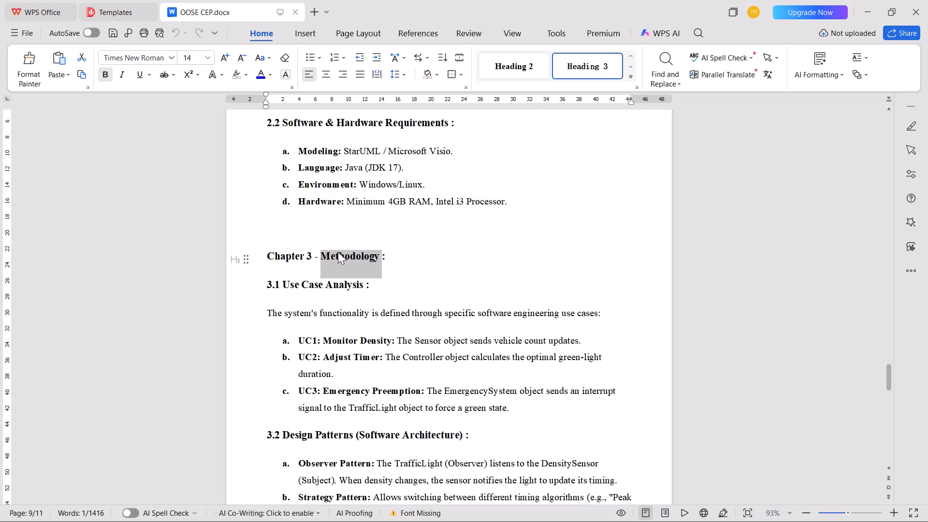
scroll(358, 268, "down", 16)
scroll(325, 300, "up", 1)
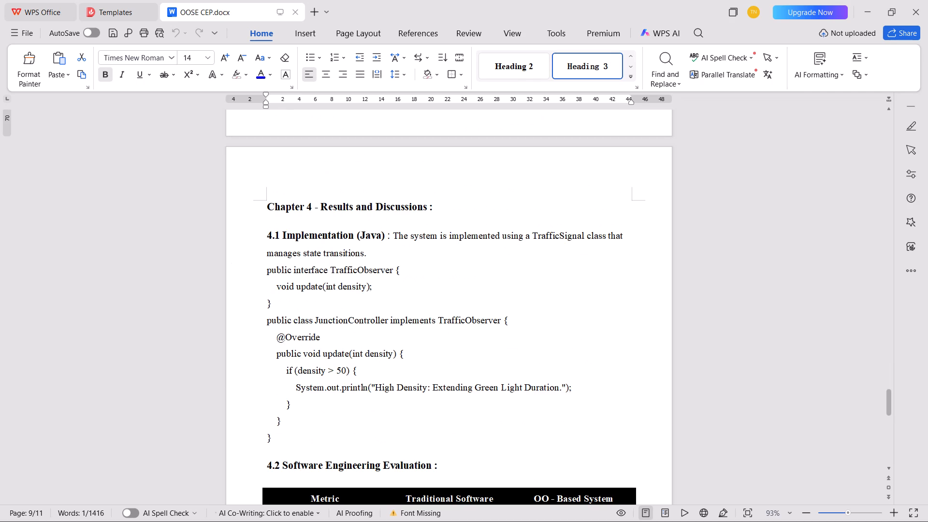
left_click_drag(322, 206, 424, 203)
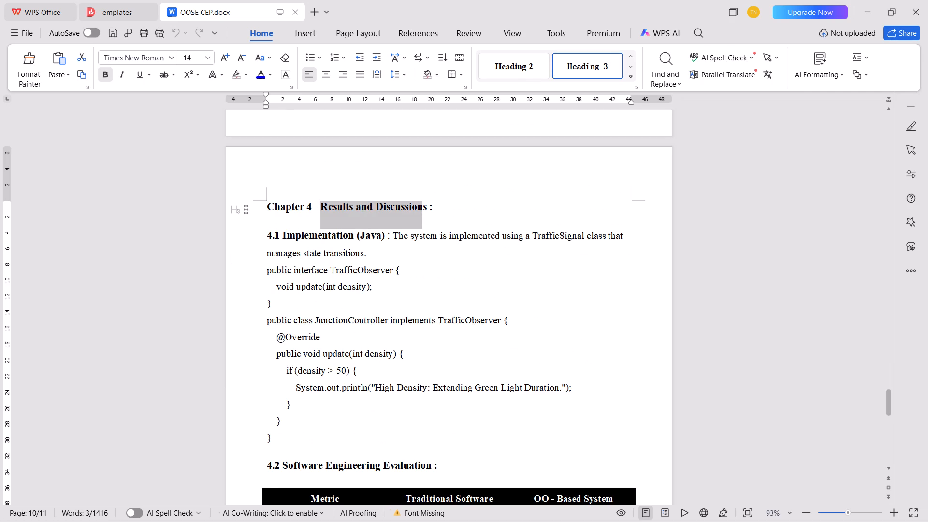
left_click_drag(424, 203, 427, 203)
left_click(427, 203)
left_click(333, 206)
left_click_drag(333, 206, 355, 206)
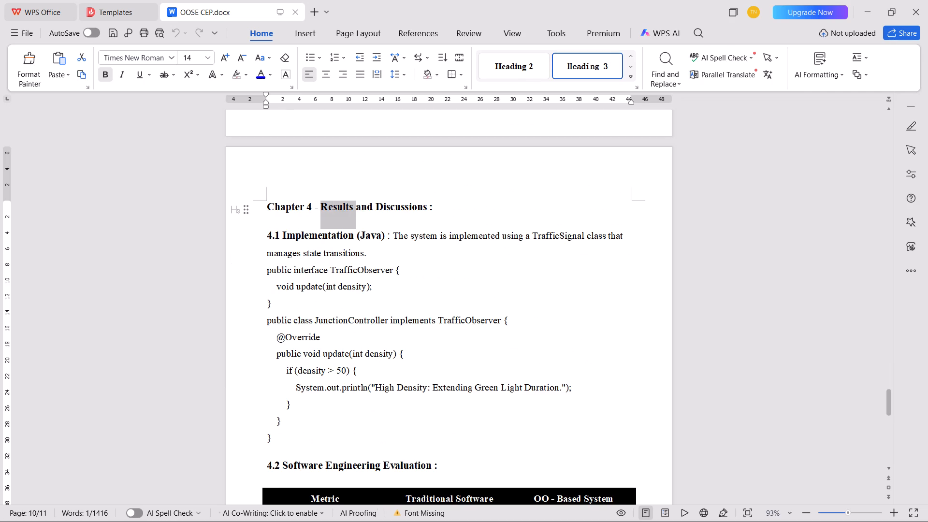
left_click_drag(355, 206, 410, 205)
key("ctrl+c")
key("alt+Tab")
key("ctrl+v")
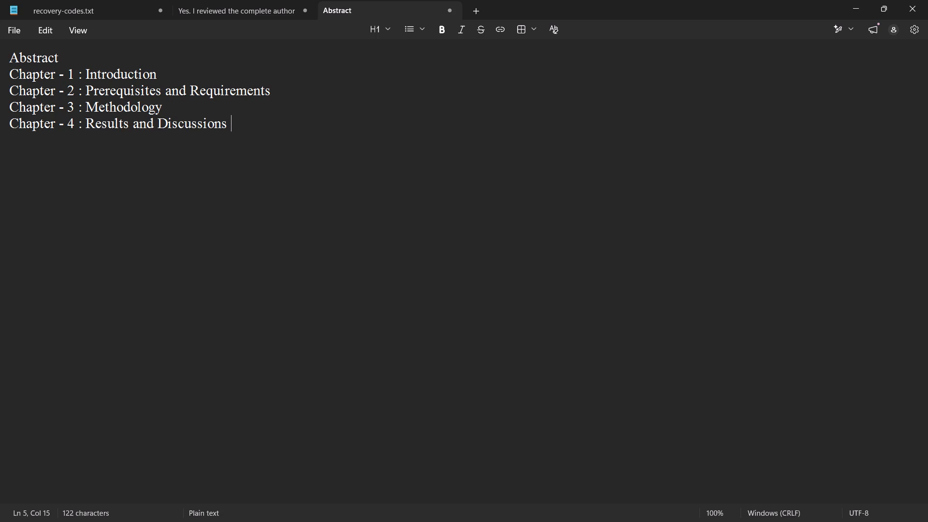
Add the line "Chapter - 5 : Conclusions and Future Scope" to the note, copying the title from the OOSE CEP report.
key("Return")
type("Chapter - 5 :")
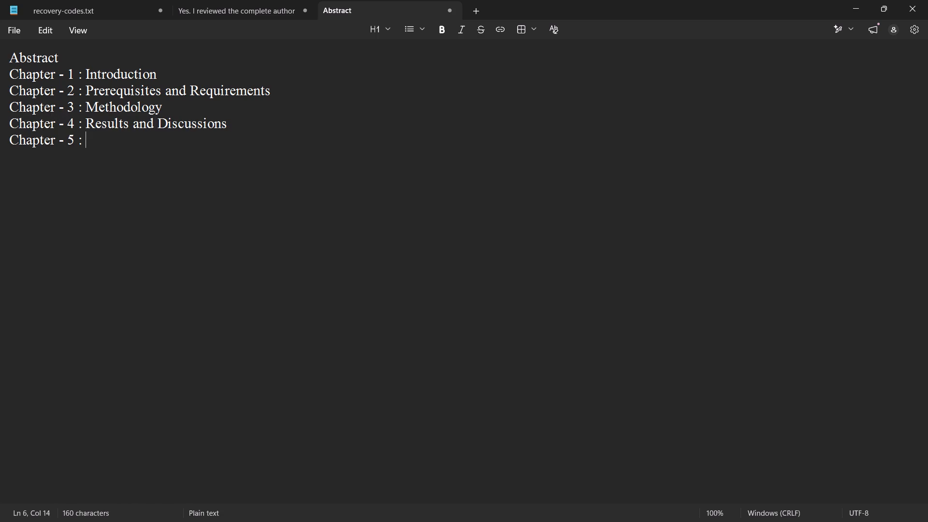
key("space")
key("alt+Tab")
scroll(345, 253, "down", 16)
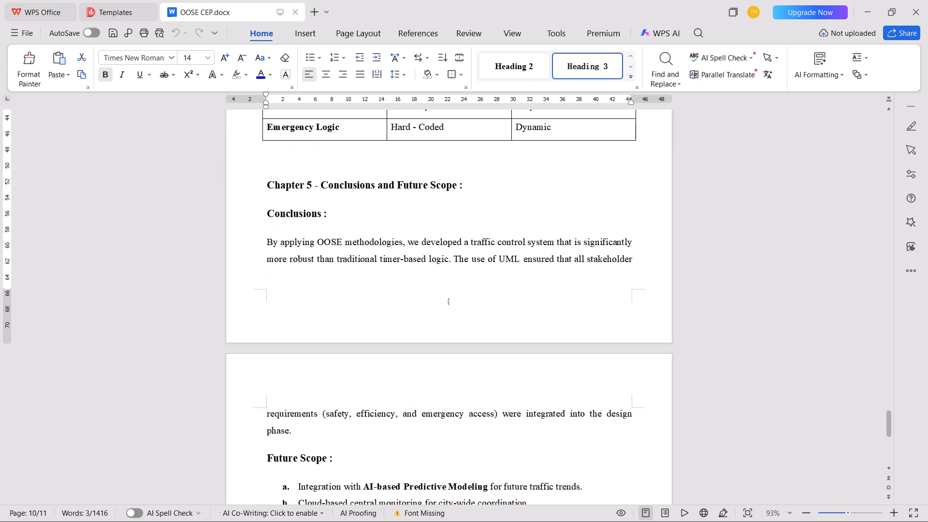
left_click(326, 185)
left_click_drag(326, 185, 450, 183)
key("ctrl+c")
key("alt+Tab")
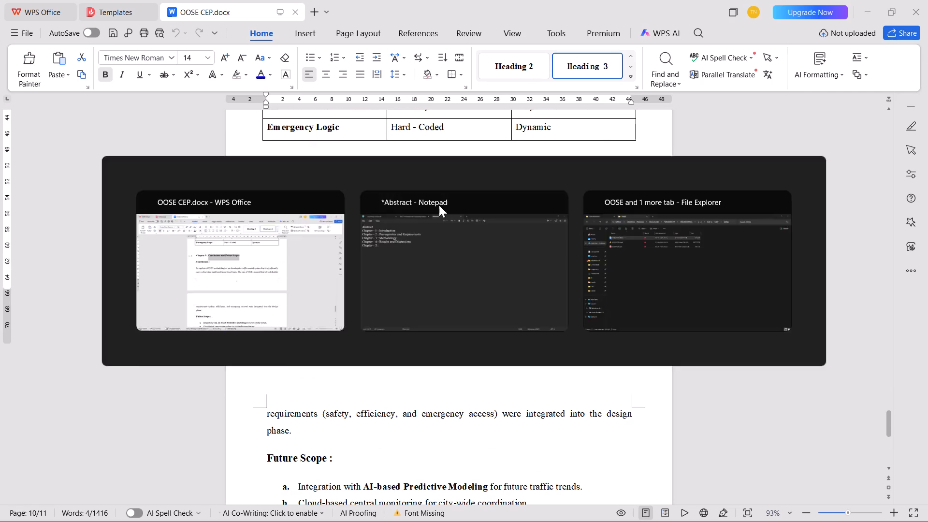
key("ctrl+v")
Check the OOSE CEP report's closing section and add the final line "Refernces" to the note.
key("Return")
key("alt+Tab")
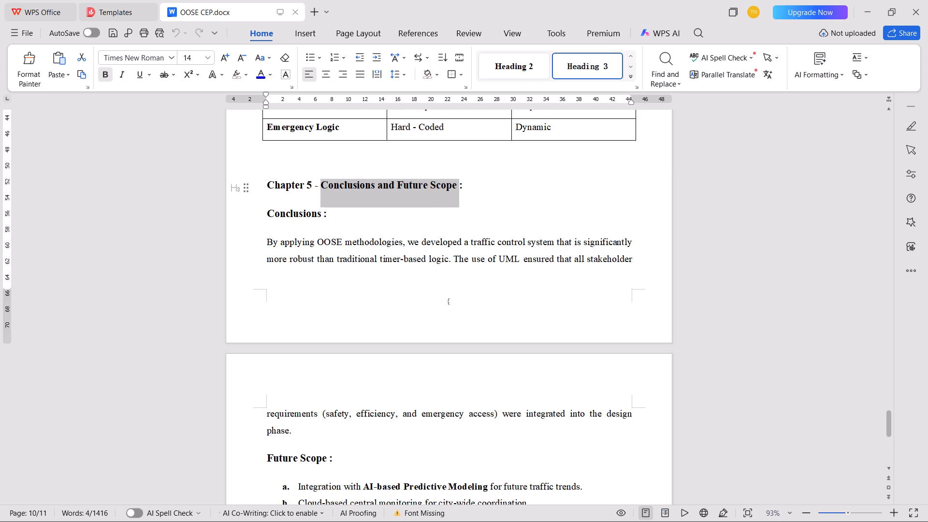
scroll(343, 252, "down", 15)
scroll(334, 261, "up", 9)
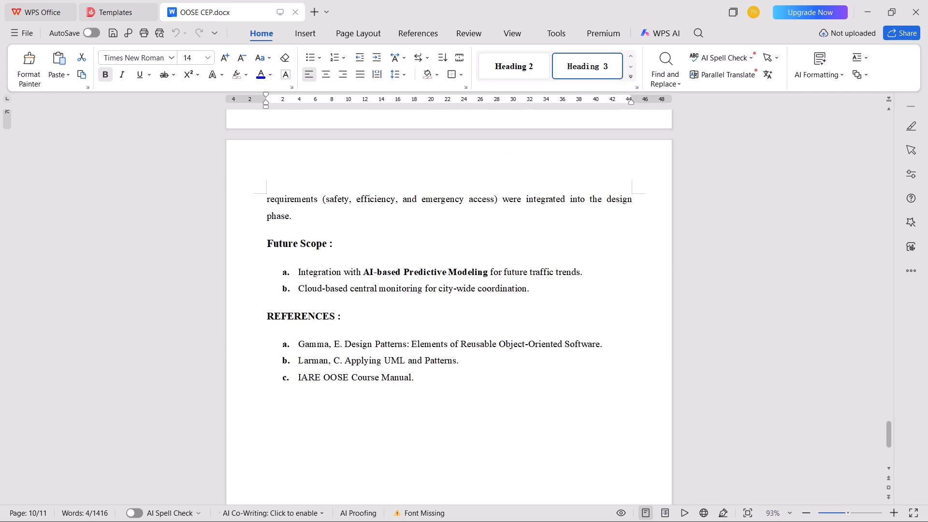
key("alt+Tab")
key("Return")
key("BackSpace")
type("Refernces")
Copy the entire chapter outline and close its note without saving.
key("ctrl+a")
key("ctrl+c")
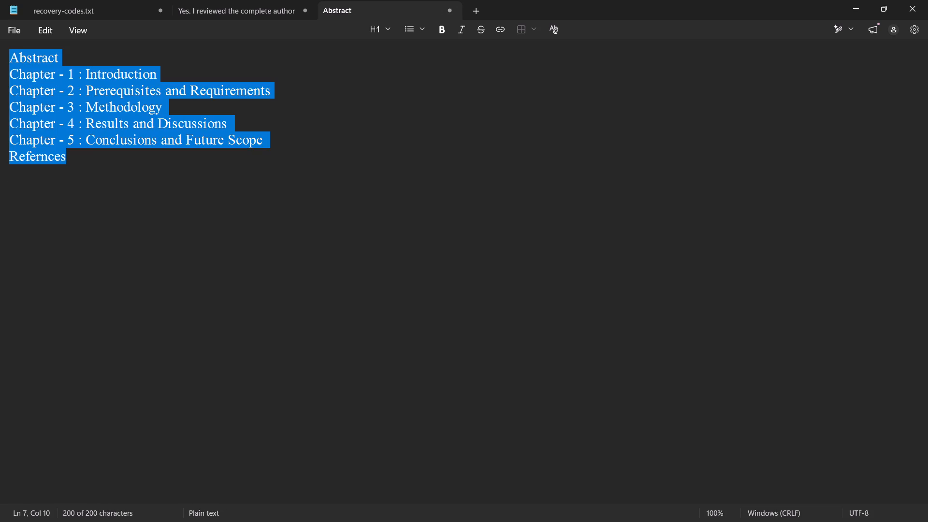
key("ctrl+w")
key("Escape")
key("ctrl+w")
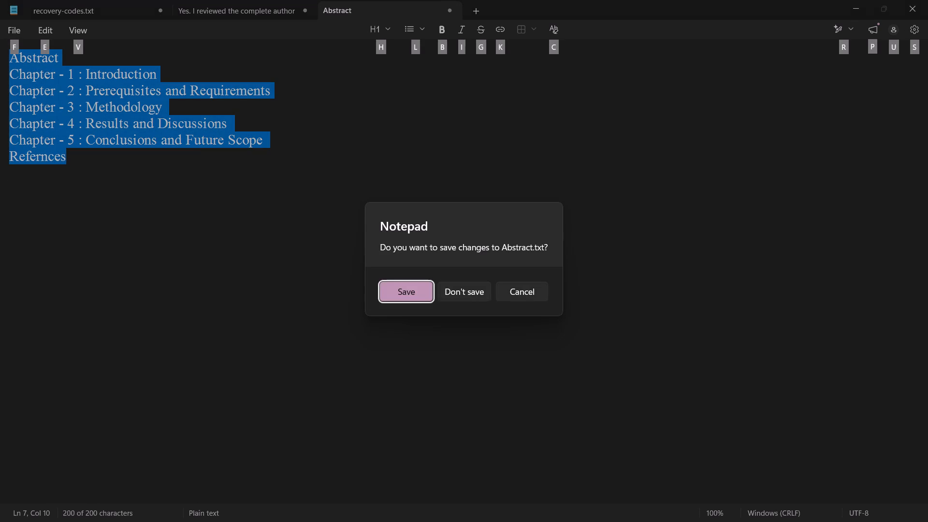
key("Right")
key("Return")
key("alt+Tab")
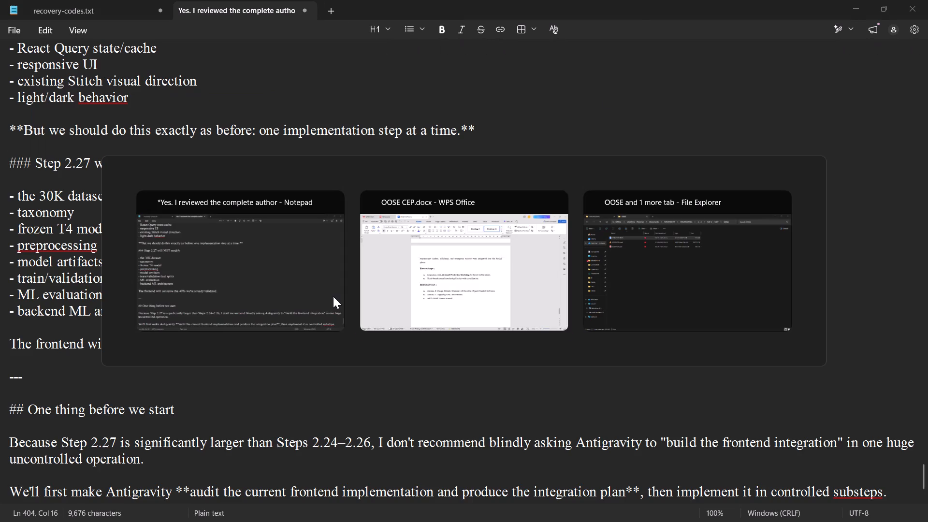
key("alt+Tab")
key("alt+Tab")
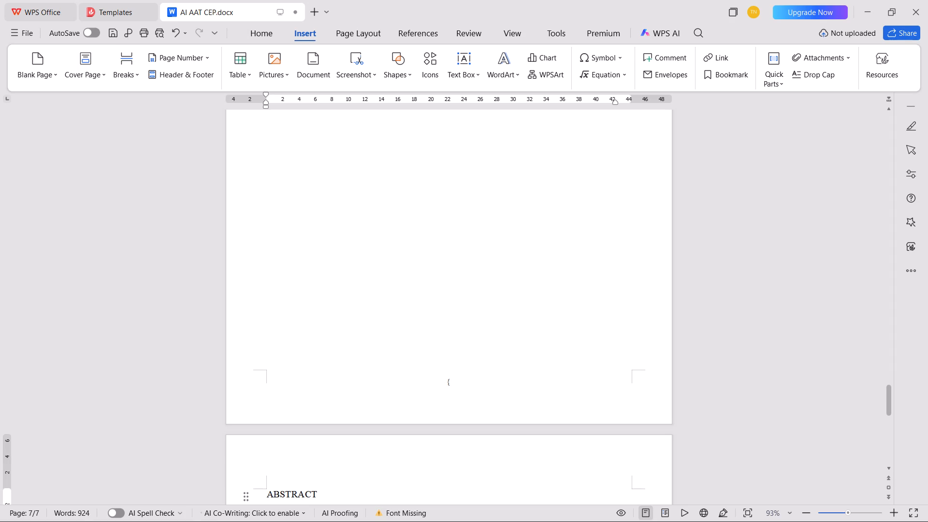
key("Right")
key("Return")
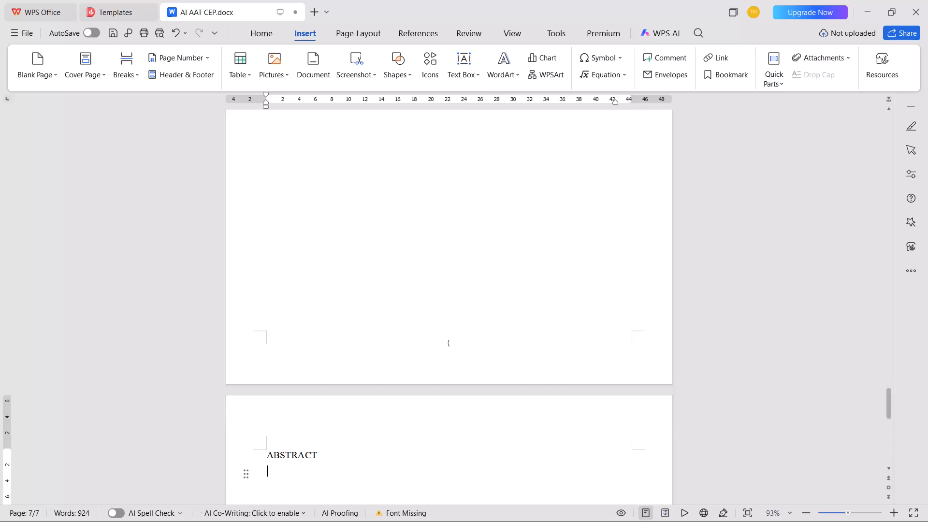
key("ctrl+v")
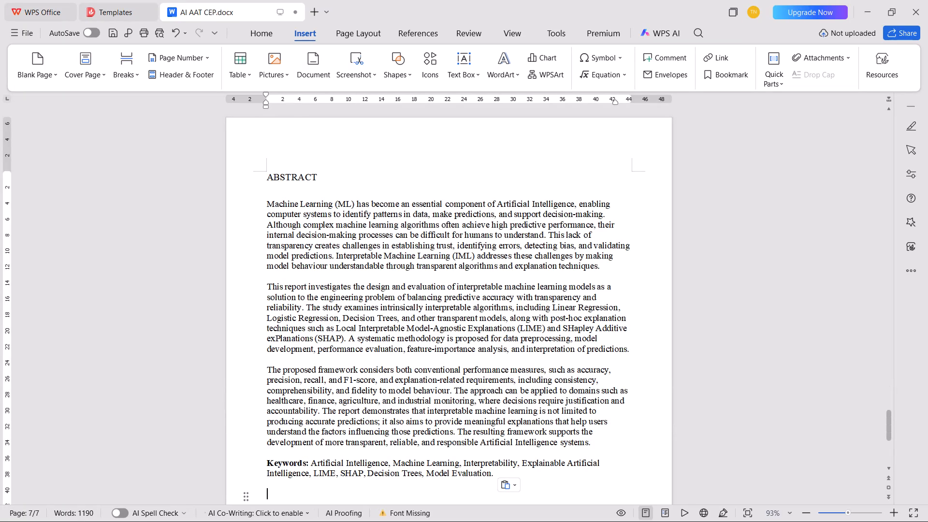
Set the pasted abstract paragraphs and keywords to font size 13.
left_click(253, 180)
left_click_drag(258, 203, 257, 438)
scroll(287, 426, "down", 1)
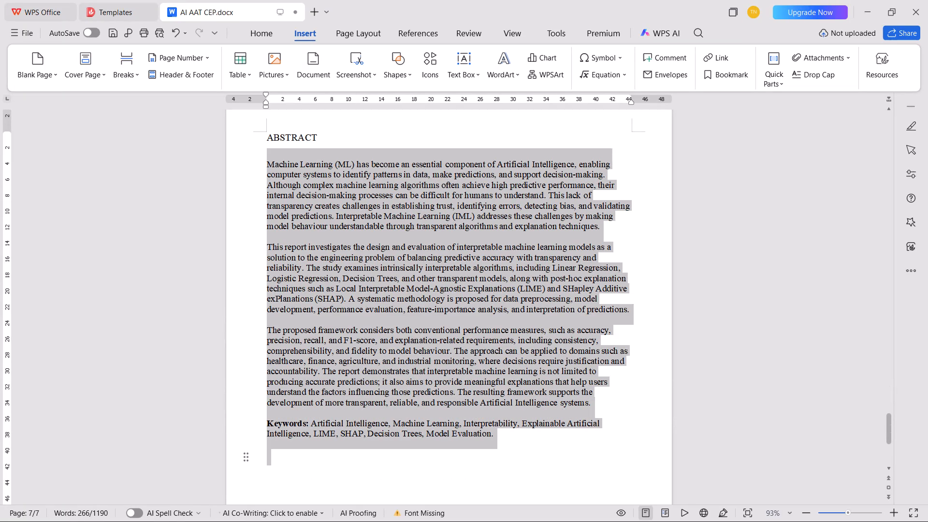
left_click_drag(257, 438, 257, 430)
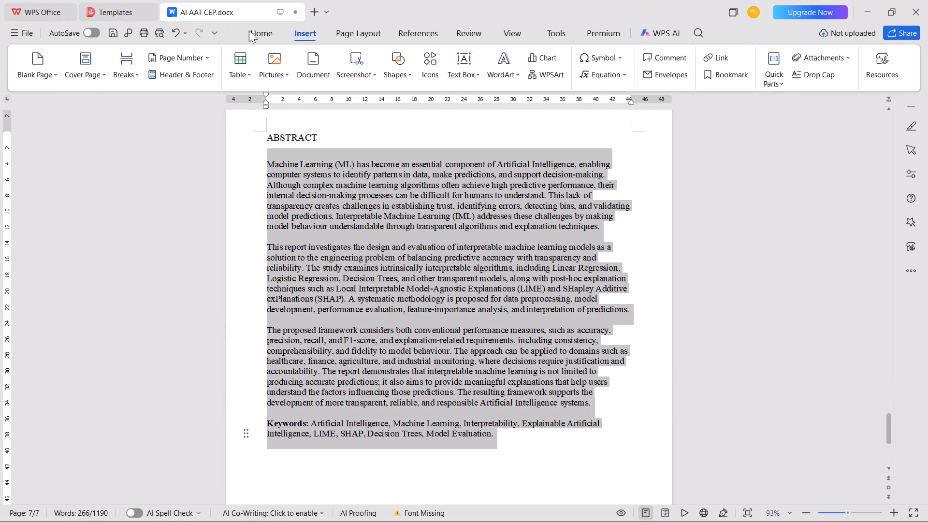
left_click(250, 30)
left_click(191, 57)
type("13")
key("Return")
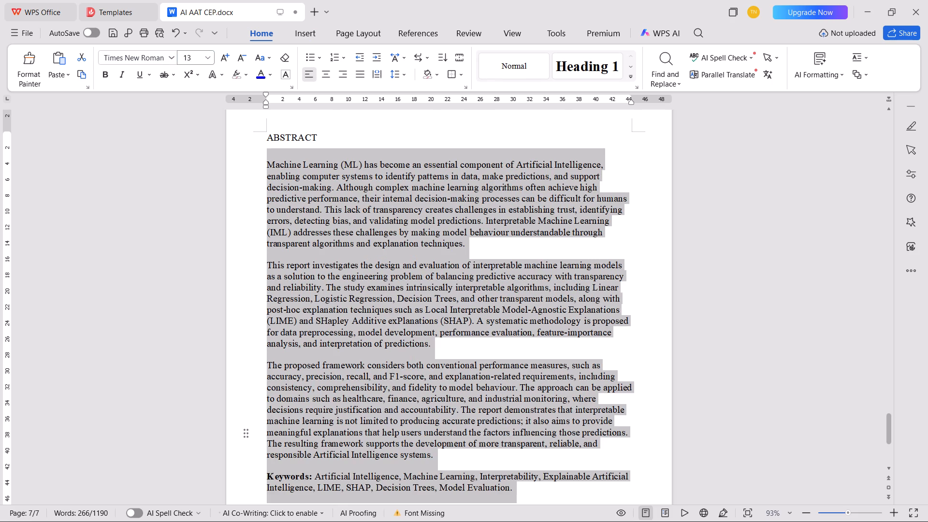
Justify the abstract paragraphs and keywords and widen their line spacing.
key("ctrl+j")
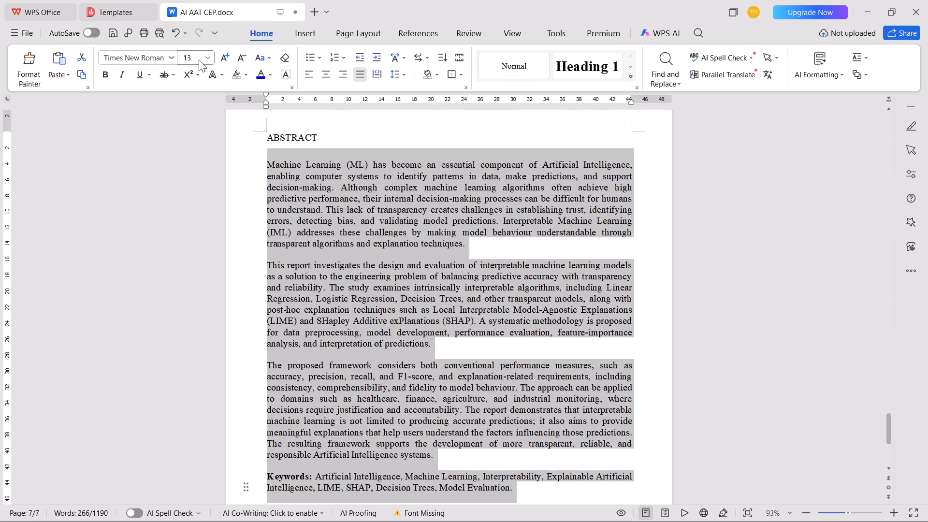
left_click(405, 72)
left_click(402, 118)
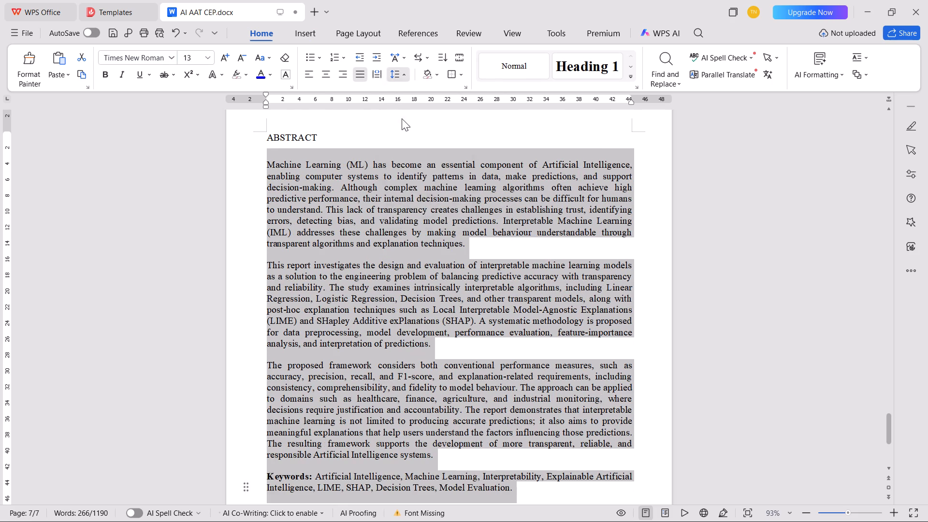
scroll(379, 137, "down", 7)
scroll(351, 228, "up", 8)
left_click(295, 202)
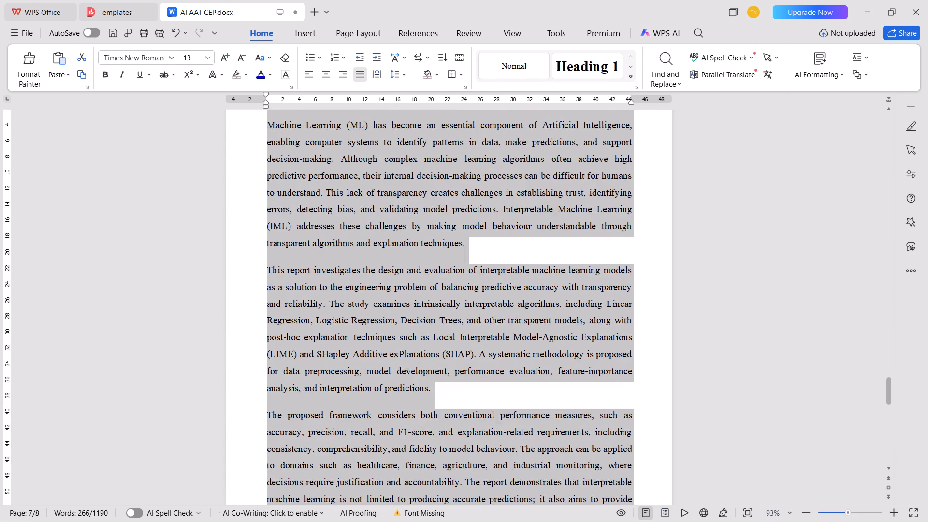
Match the ABSTRACT heading to the ACKNOWLEDGEMENT heading's size and alignment by setting it to 24 and centring it.
scroll(291, 202, "up", 3)
left_click(234, 215)
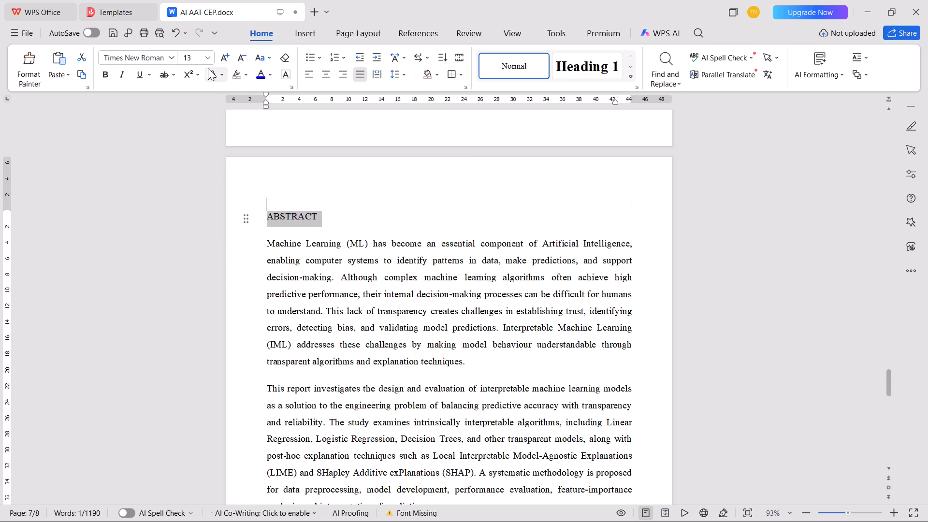
left_click(194, 58)
scroll(440, 327, "up", 9)
scroll(440, 328, "down", 1)
scroll(440, 328, "up", 16)
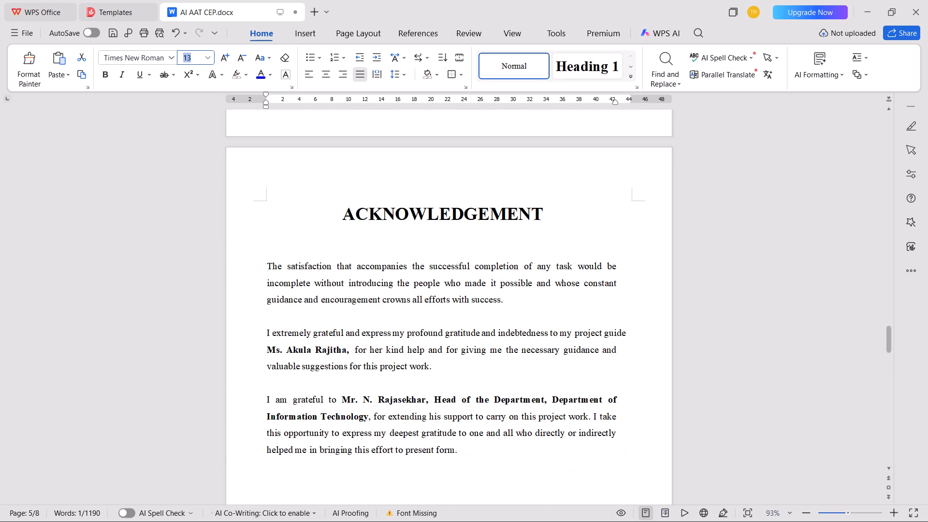
left_click(431, 210)
scroll(339, 220, "down", 5)
scroll(333, 223, "up", 1)
scroll(333, 223, "down", 13)
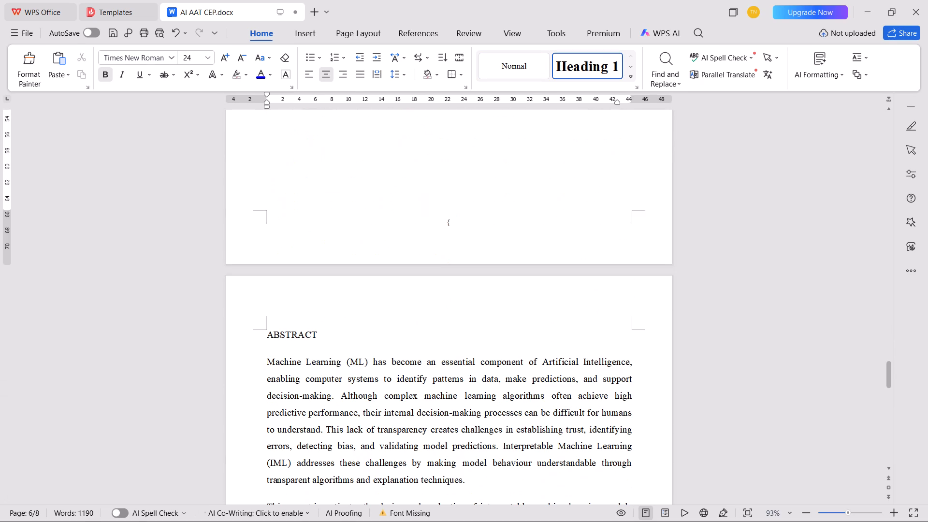
left_click(250, 334)
left_click(193, 58)
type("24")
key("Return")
left_click(323, 72)
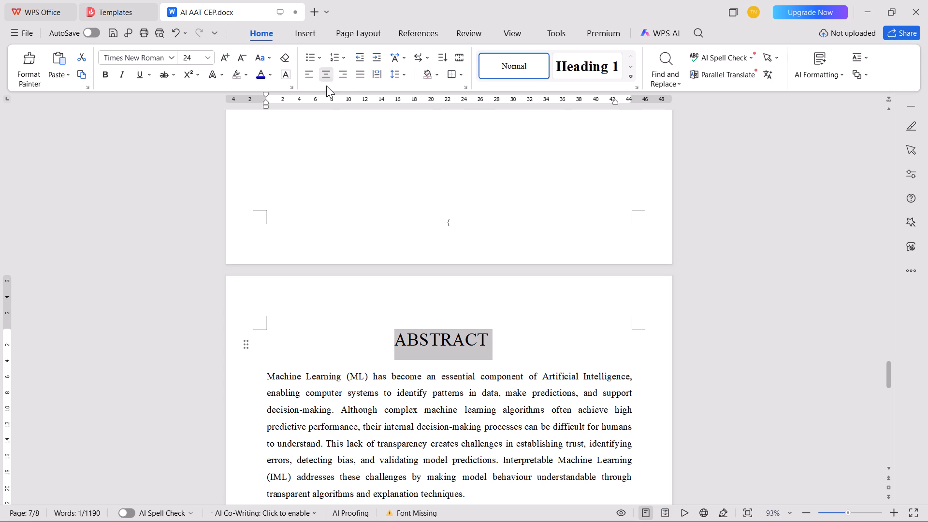
left_click(282, 315)
Delete the empty page following the abstract's keywords.
scroll(285, 311, "down", 5)
scroll(287, 313, "up", 1)
scroll(287, 313, "down", 7)
scroll(298, 302, "up", 1)
scroll(298, 302, "down", 2)
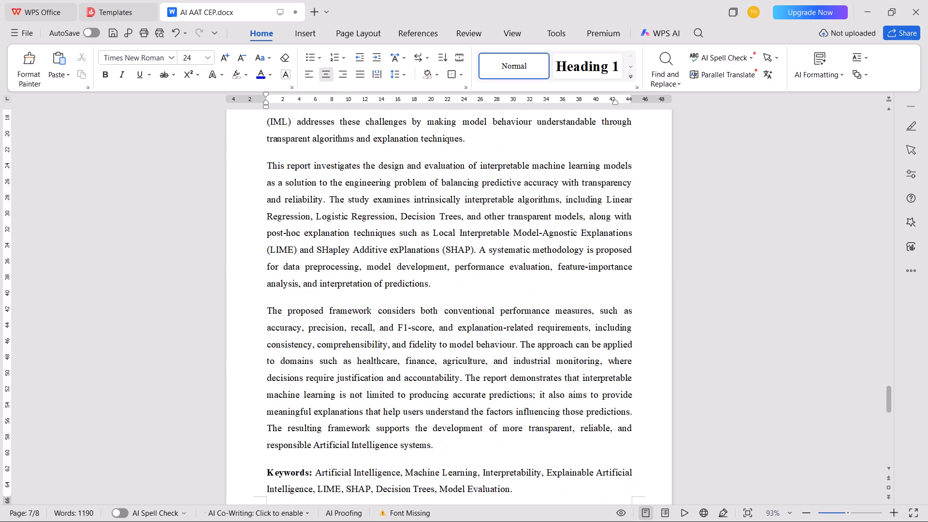
scroll(299, 302, "down", 6)
left_click(522, 290)
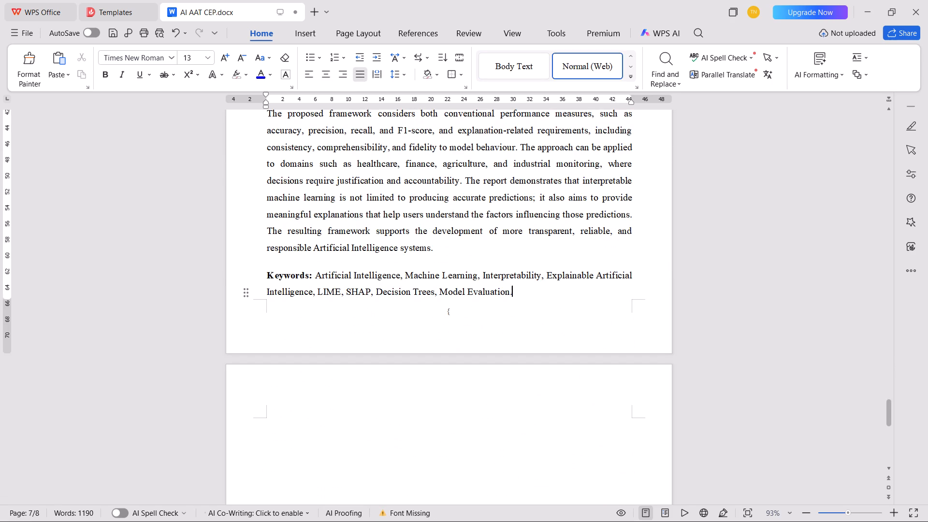
scroll(525, 291, "down", 6)
left_click(436, 420)
key("BackSpace")
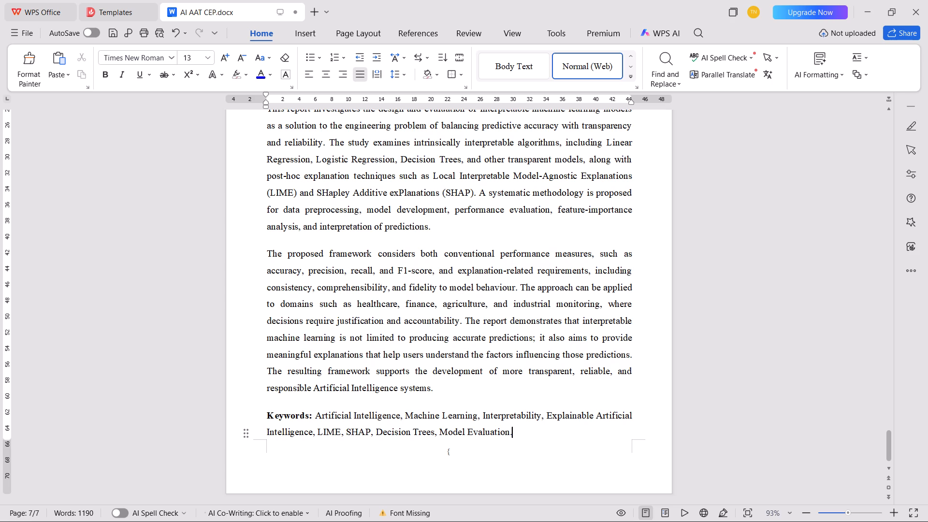
Sign in to the Samvidha portal in a new Chrome tab, view the Examinations options, close the tab and return to the document.
key("ctrl+super+Right")
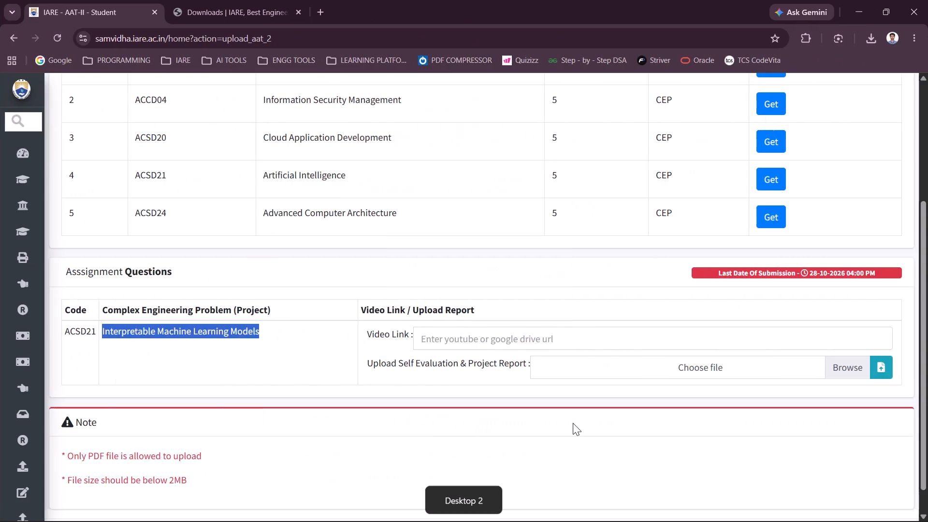
key("ctrl+t")
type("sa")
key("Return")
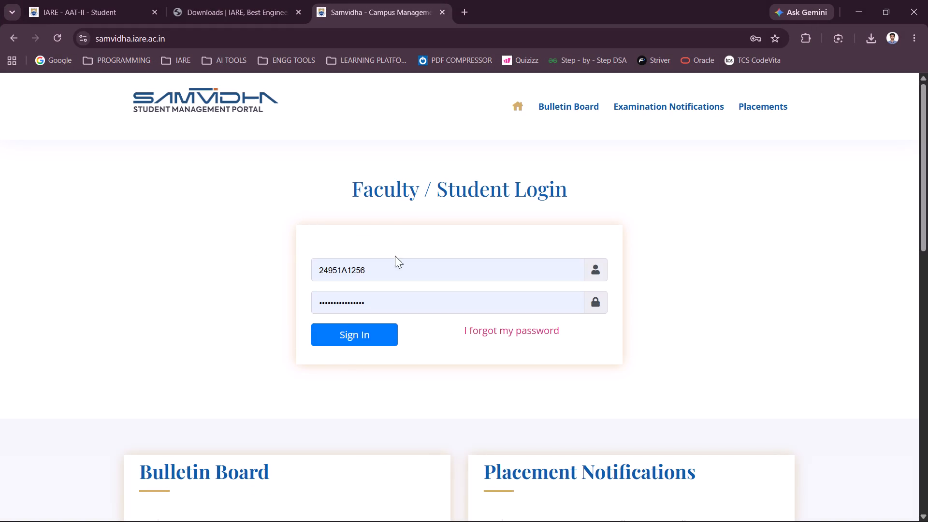
left_click(376, 336)
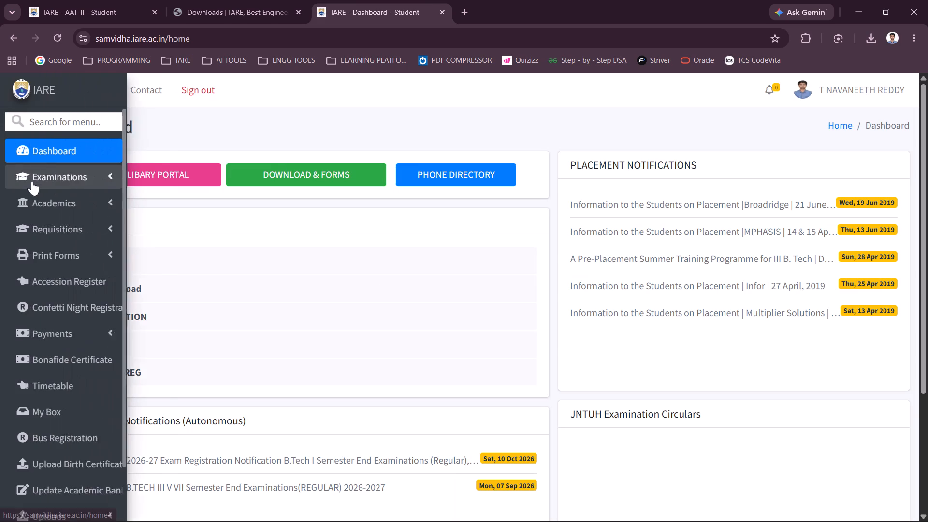
left_click(34, 181)
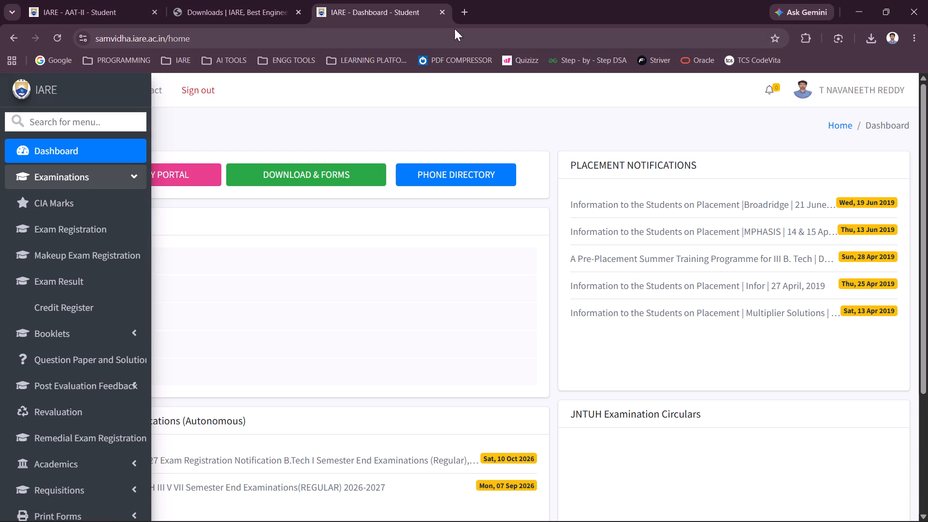
left_click(440, 11)
key("ctrl+super+Left")
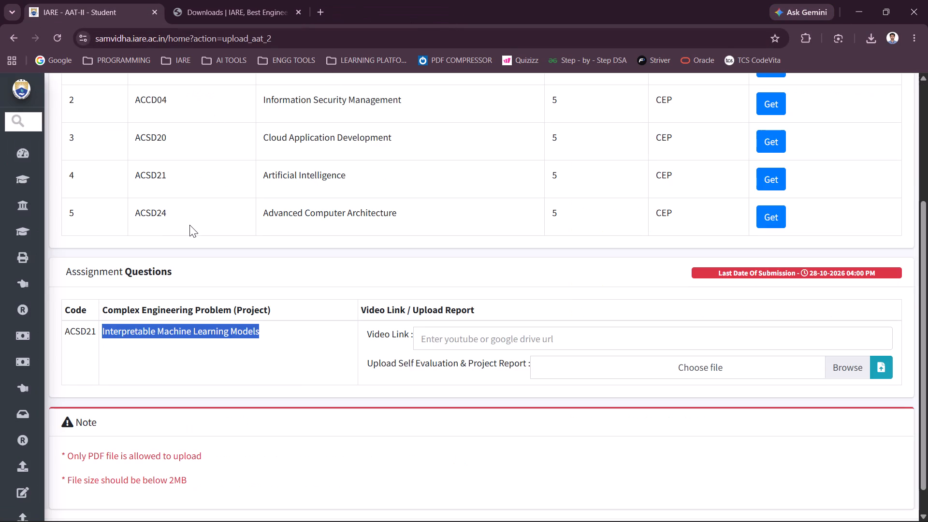
scroll(334, 330, "down", 7)
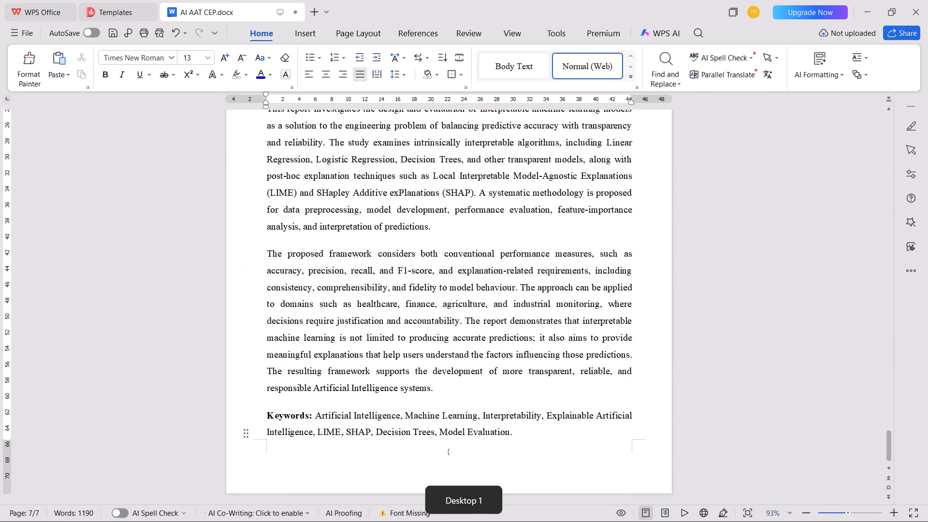
left_click(300, 34)
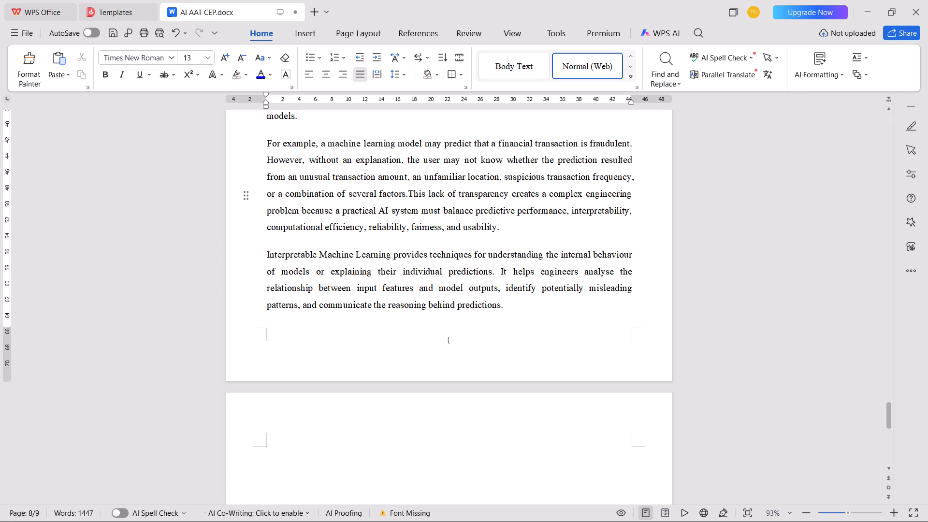
left_click(526, 301)
key("Right")
key("BackSpace")
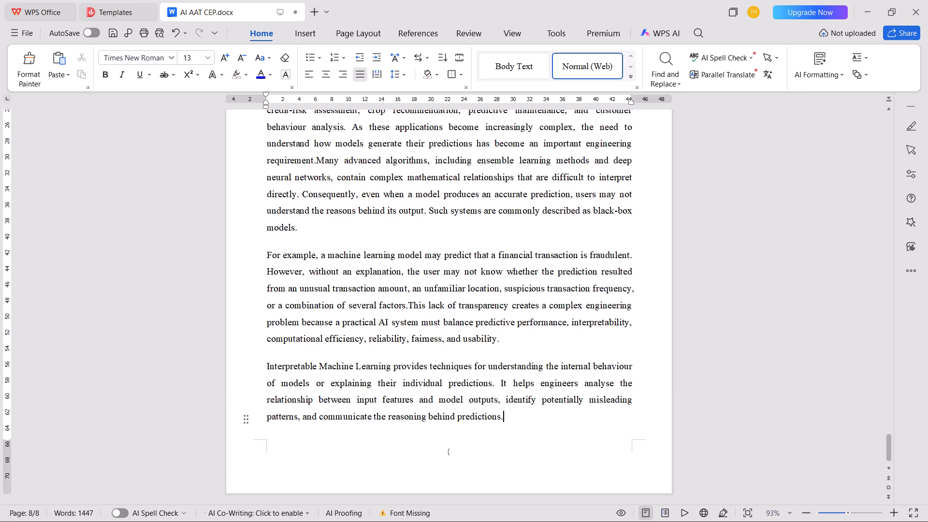
key("Right")
key("Return")
key("ctrl+v")
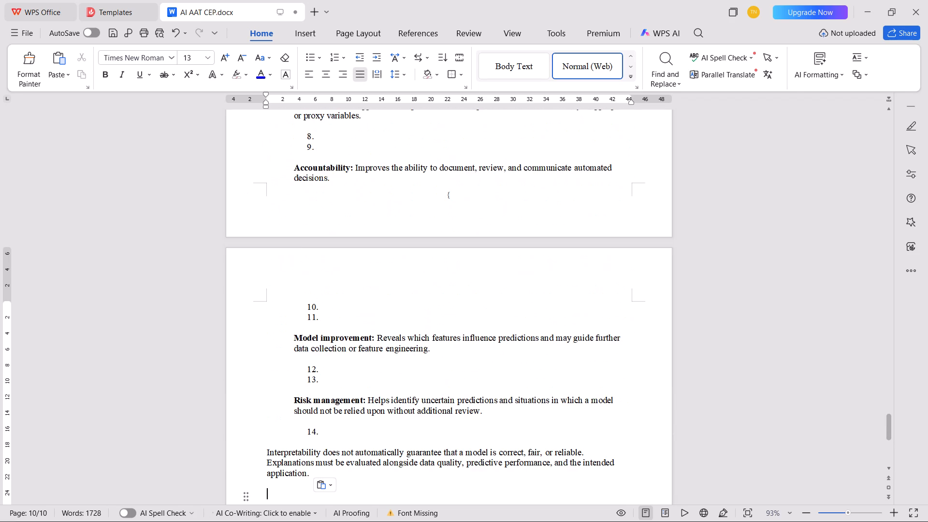
Bring the centred 1.2 Problem Statement heading back to the left margin.
scroll(418, 303, "up", 19)
scroll(418, 303, "up", 4)
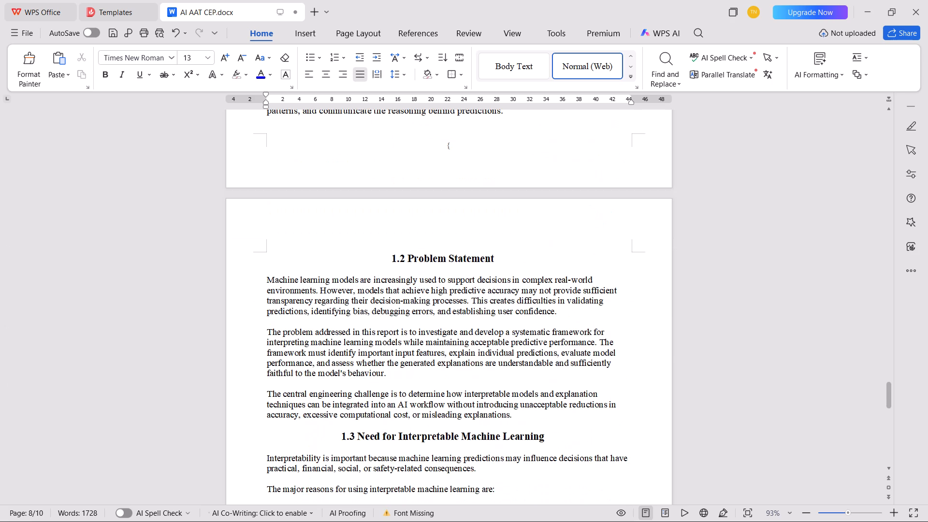
left_click(387, 257)
key("ctrl+BackSpace")
key("BackSpace")
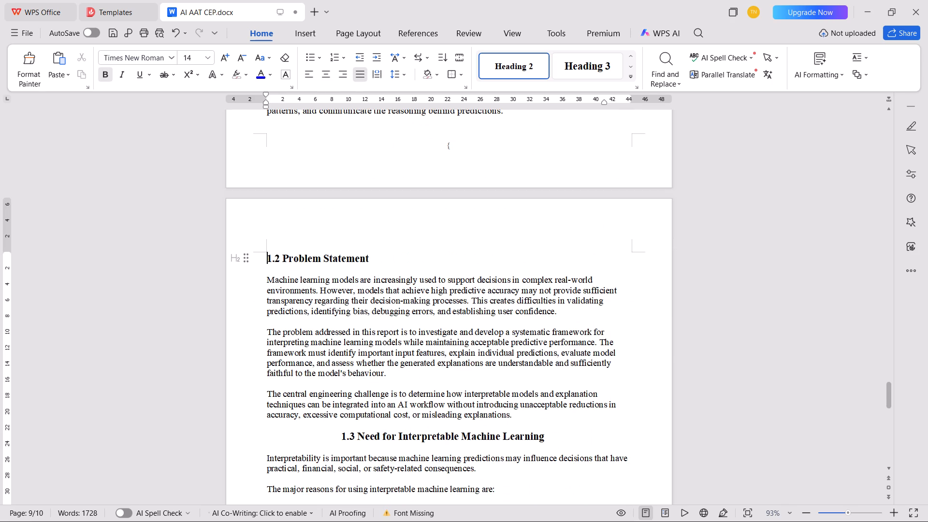
Bring the centred 1.3 Need for Interpretable Machine Learning heading back to the left margin.
key("Down")
key("Down")
key("Down")
key("Down")
key("Down")
key("Down")
key("Down")
key("Down")
key("Down")
key("Down")
key("Down")
key("Down")
key("Down")
key("Down")
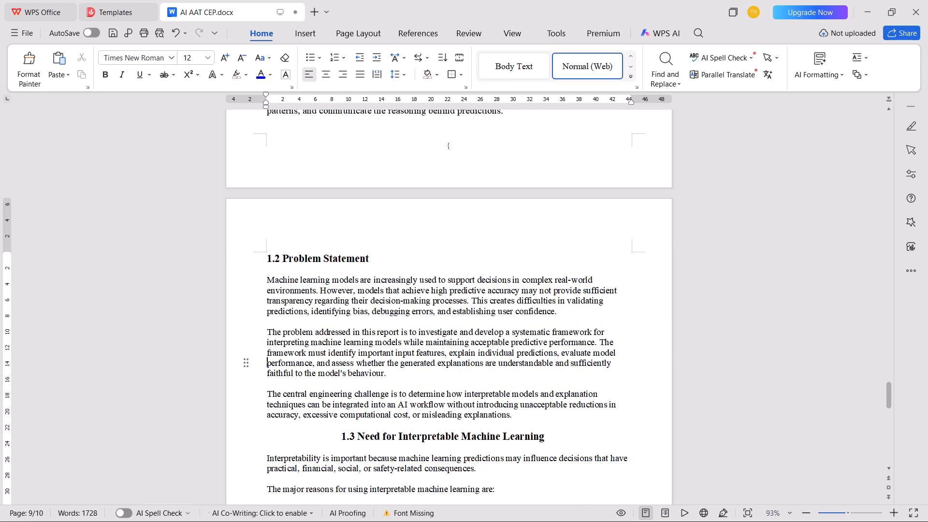
key("Up")
key("ctrl+BackSpace")
key("ctrl+BackSpace")
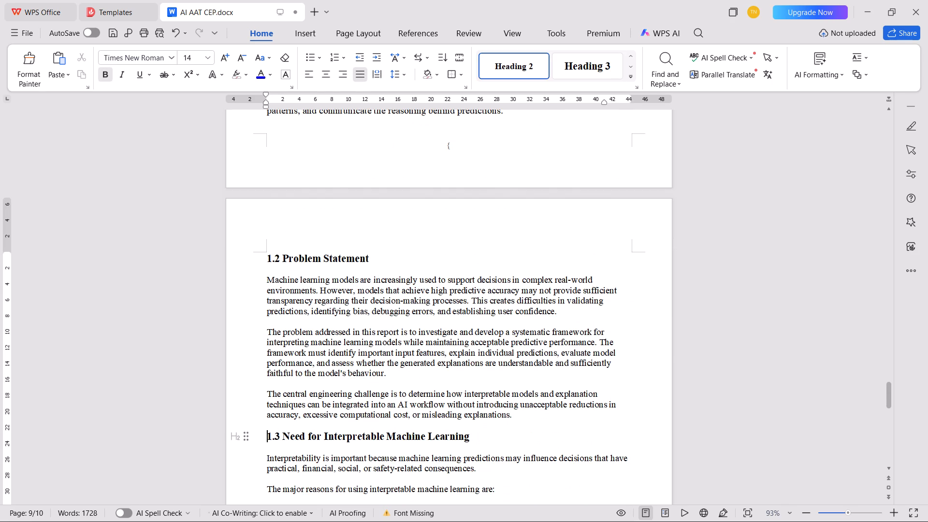
Delete the empty numbered lines before the Transparency item and between Transparency and Trust in section 1.3.
scroll(396, 254, "down", 2)
left_click(372, 363)
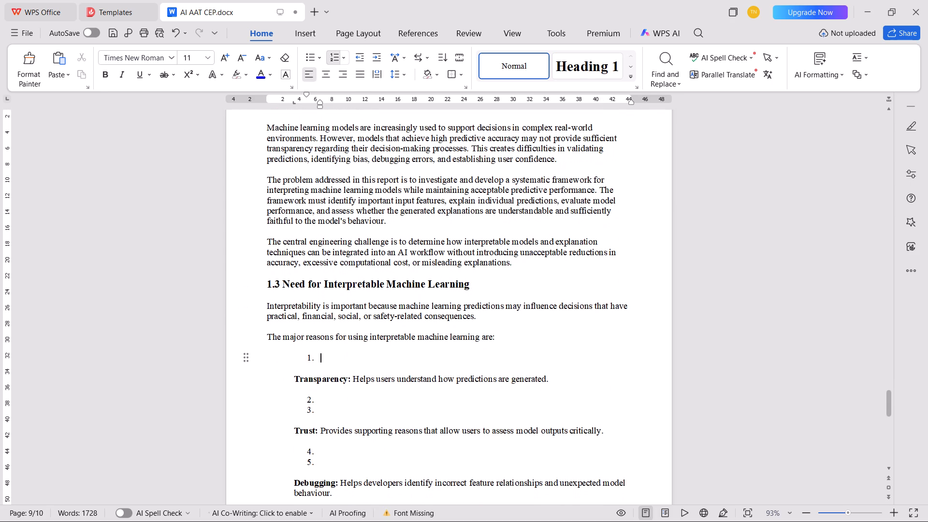
key("BackSpace")
key("BackSpace")
key("BackSpace")
left_click(328, 378)
key("BackSpace")
key("BackSpace")
key("BackSpace")
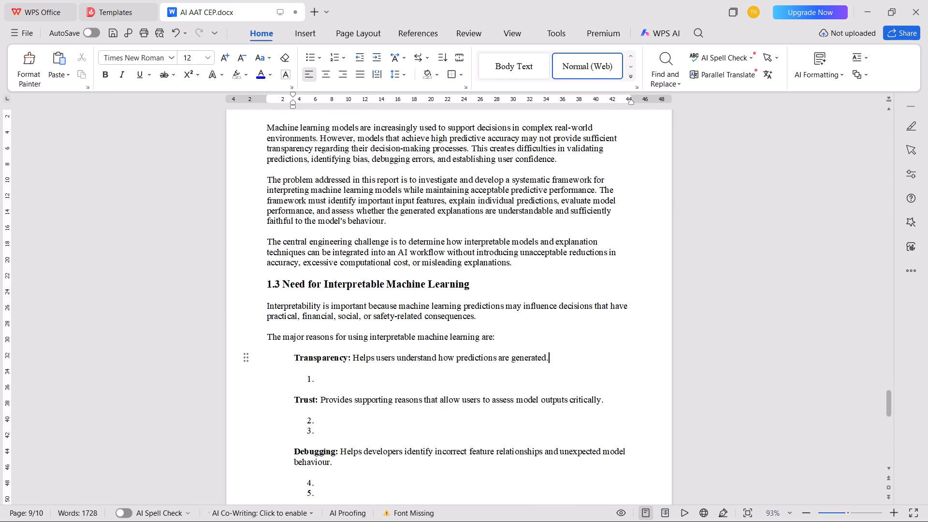
left_click(328, 378)
key("BackSpace")
key("BackSpace")
key("BackSpace")
Delete the empty numbered lines between the Trust and Debugging items.
left_click(330, 403)
key("BackSpace")
key("BackSpace")
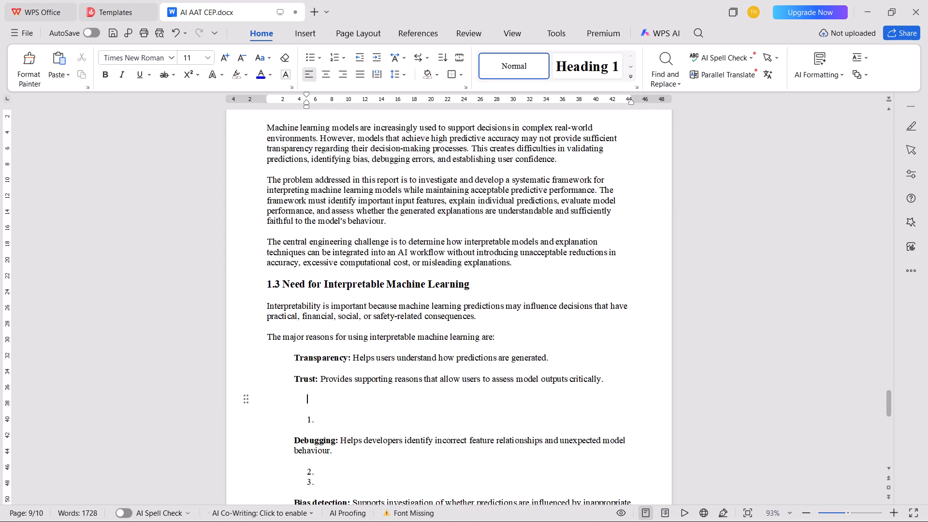
key("BackSpace")
left_click(331, 403)
key("BackSpace")
key("BackSpace")
key("BackSpace")
Delete the empty numbered lines between the Debugging and Bias detection items, keeping the full stop after "behaviour".
left_click(334, 424)
key("BackSpace")
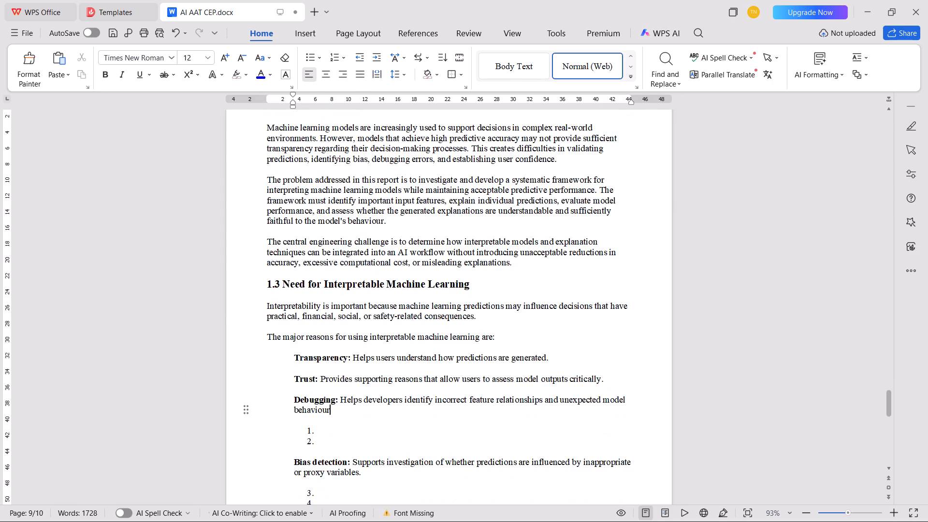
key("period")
left_click(335, 429)
key("BackSpace")
key("BackSpace")
key("BackSpace")
left_click(335, 429)
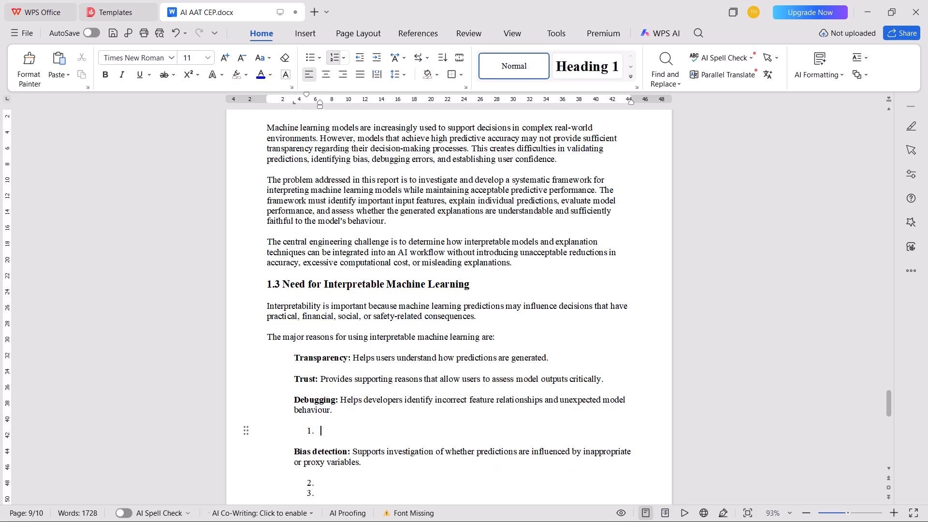
key("BackSpace")
key("BackSpace")
key("BackSpace")
Delete the empty numbered lines on both sides of the Accountability item, between Bias detection and Model improvement.
scroll(334, 368, "down", 2)
left_click(318, 393)
key("BackSpace")
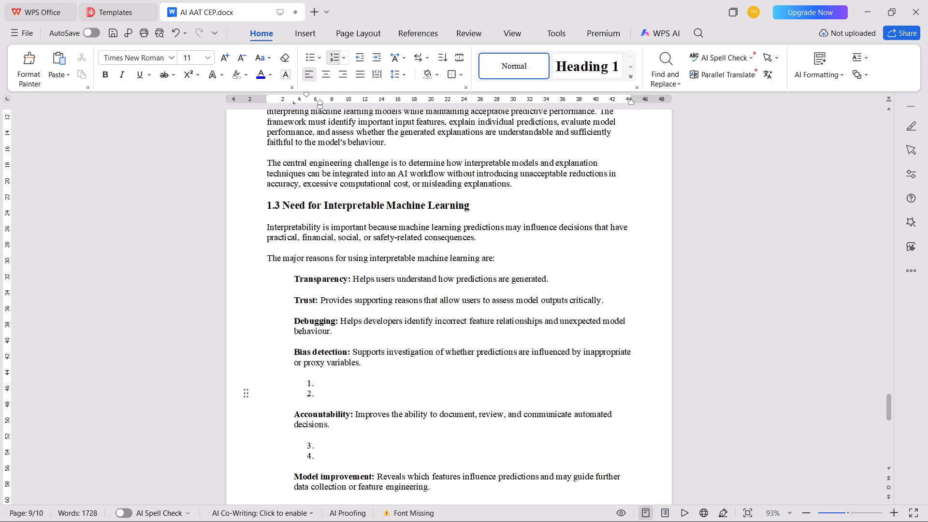
key("BackSpace")
key("BackSpace")
key("BackSpace")
left_click(324, 423)
key("BackSpace")
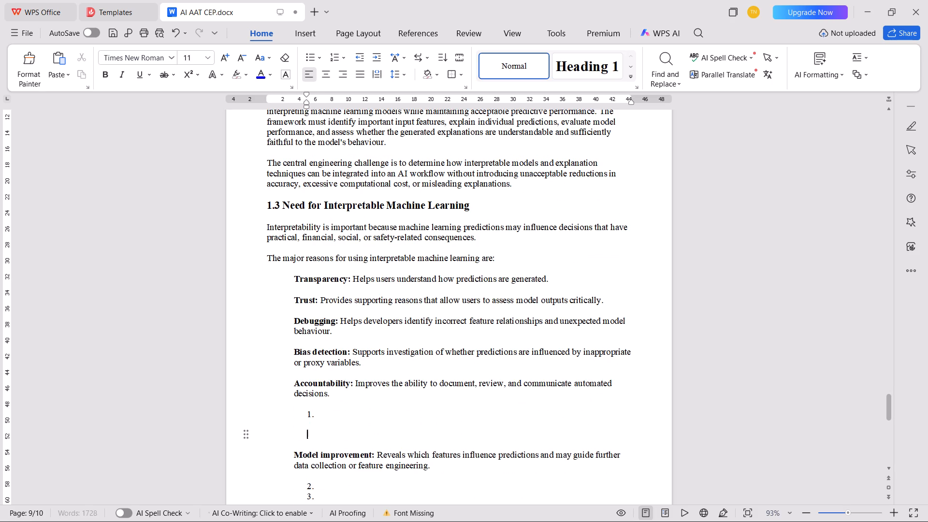
key("BackSpace")
key("BackSpace")
key("BackSpace")
Delete the empty numbered lines before and after the Risk management item at the end of the reasons list.
scroll(324, 422, "down", 3)
left_click(328, 333)
key("BackSpace")
key("BackSpace")
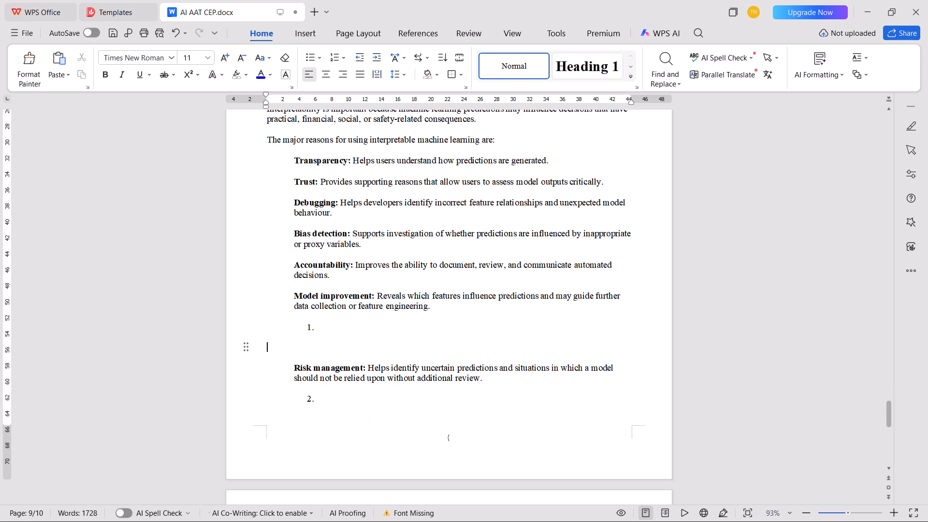
key("BackSpace")
key("BackSpace")
left_click(319, 363)
key("BackSpace")
key("BackSpace")
key("BackSpace")
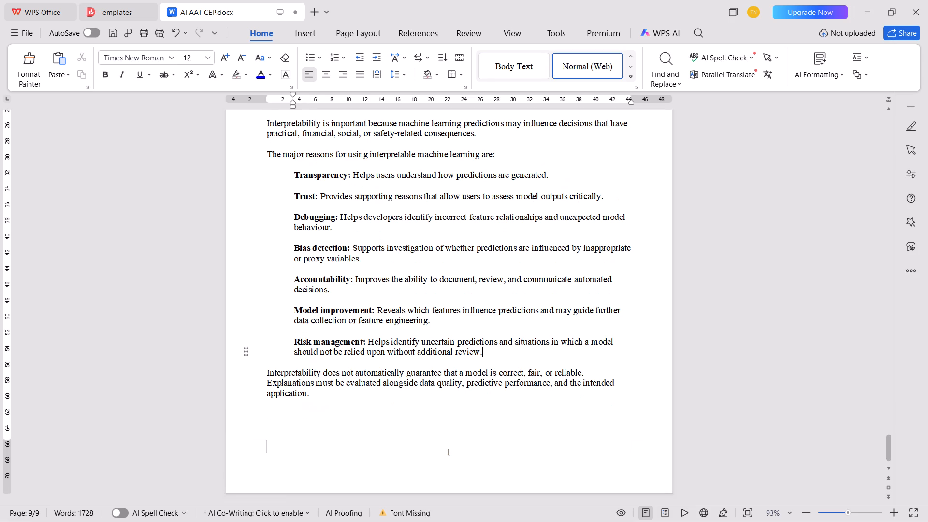
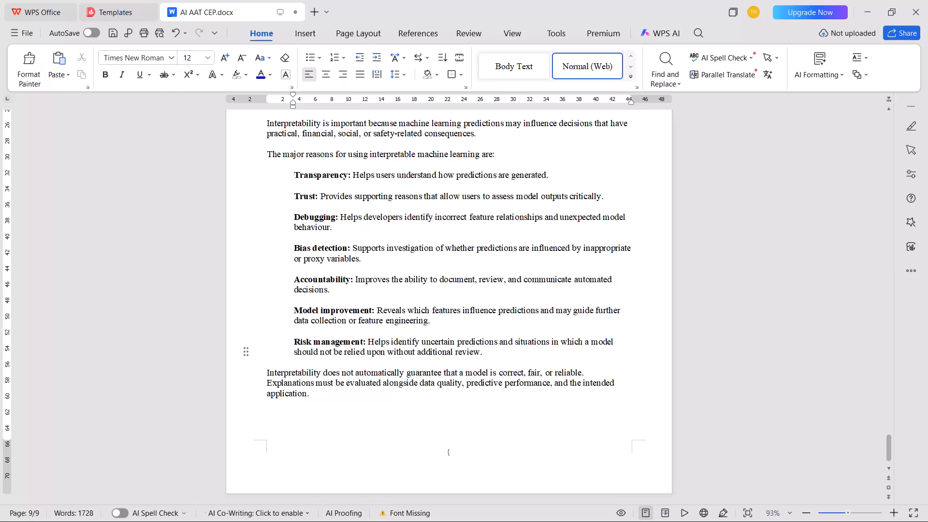
Review the text of sections 1.2 Problem Statement and 1.3 Need for Interpretable Machine Learning.
scroll(293, 249, "up", 6)
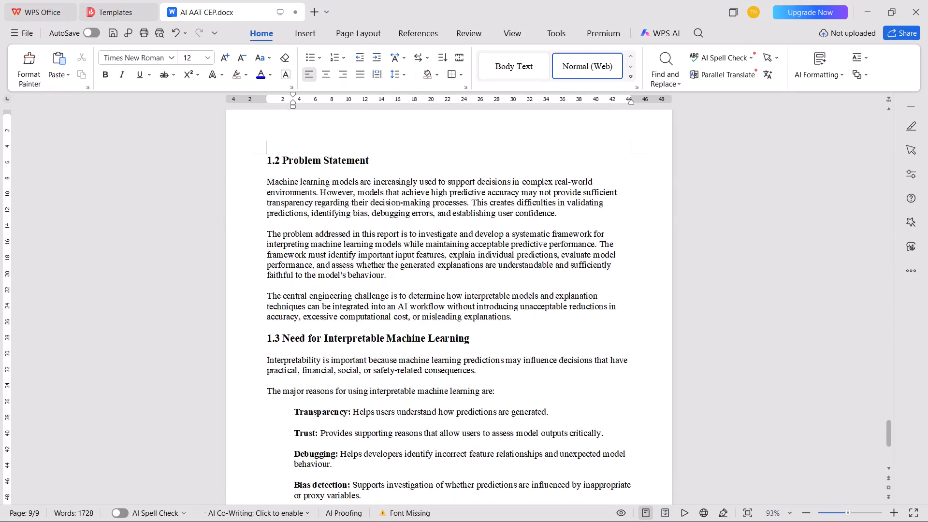
scroll(293, 249, "up", 3)
left_click(285, 278)
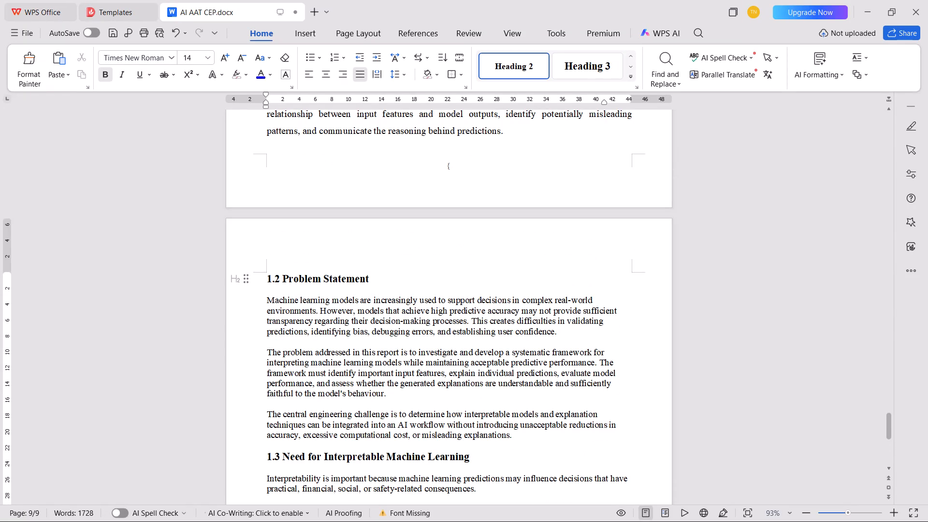
left_click(314, 387)
scroll(335, 363, "down", 3)
left_click(326, 341)
left_click(359, 446)
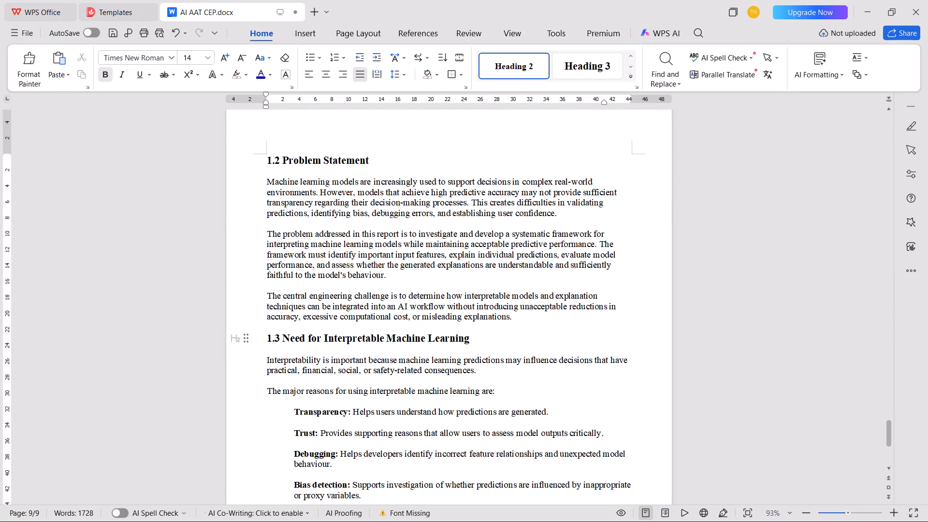
scroll(358, 424, "down", 7)
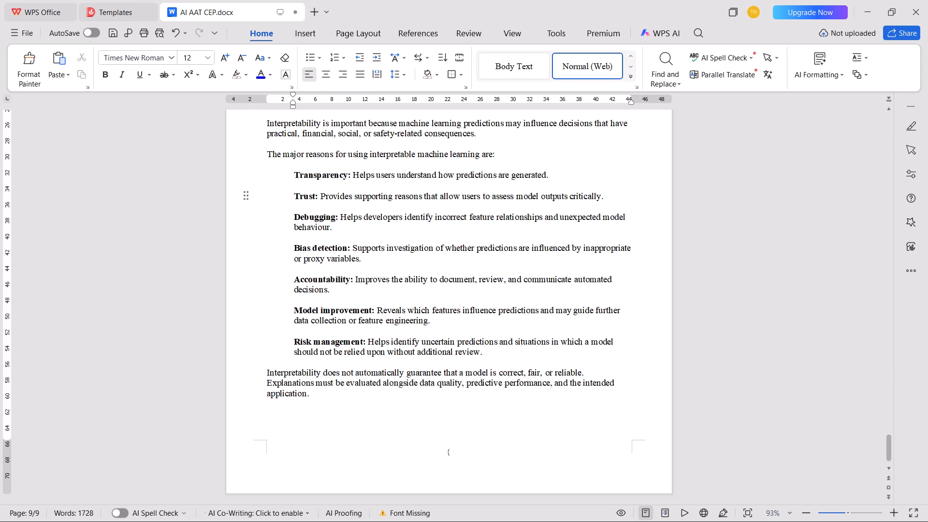
Delete the empty line after section 1.3's closing paragraph, keeping the full stop after "application".
left_click(347, 427)
key("BackSpace")
key("Down")
key("BackSpace")
key("period")
key("Down")
Format the reasons from Transparency to Risk management as an indented a., b., c. list with bold letters.
left_click_drag(490, 354, 232, 174)
left_click(350, 59)
left_click(346, 59)
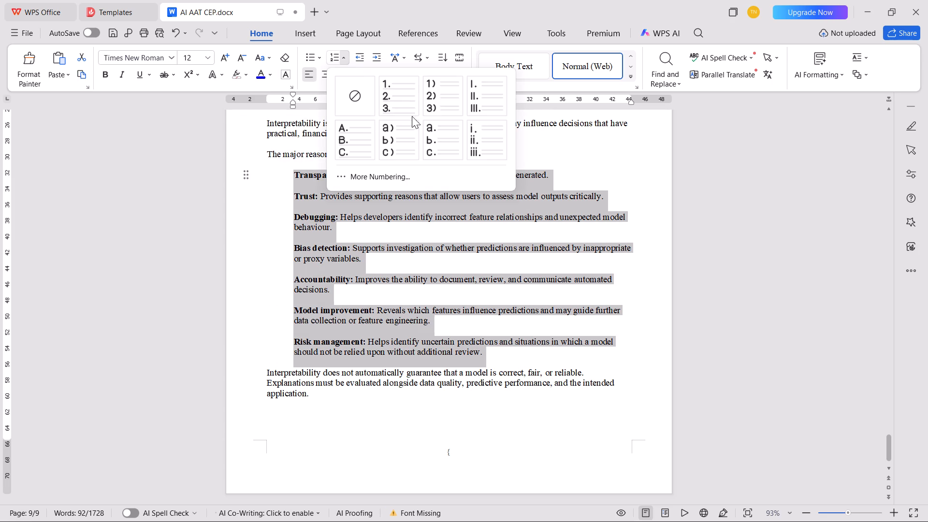
left_click(436, 138)
key("Tab")
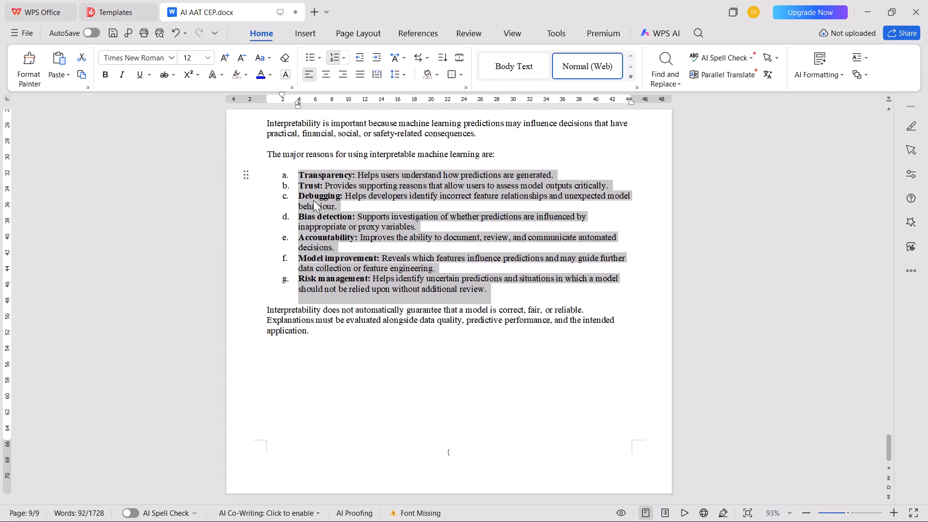
left_click(284, 180)
key("ctrl+b")
Increase the line spacing of sections 1.2 and 1.3, from the Problem Statement heading to the closing paragraph, and justify the text.
left_click_drag(356, 341, 347, 341)
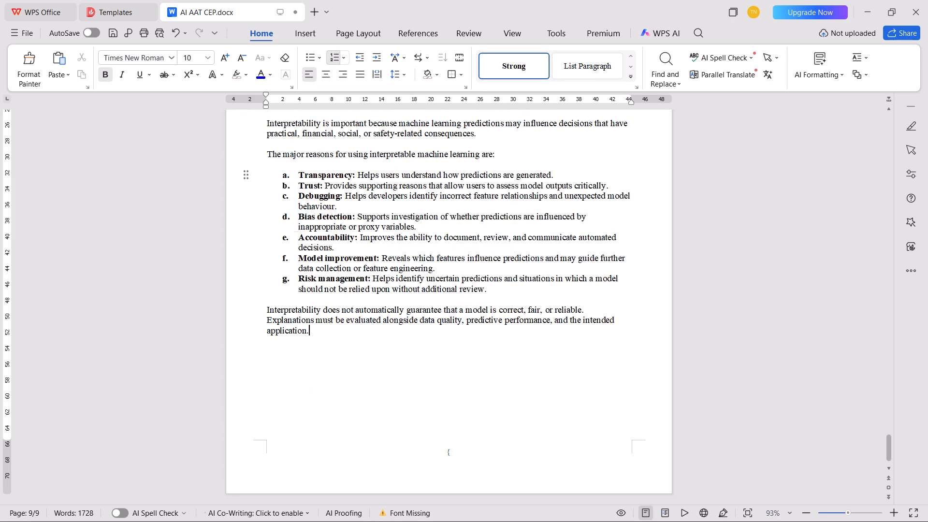
left_click_drag(347, 341, 229, 397)
scroll(246, 438, "down", 5)
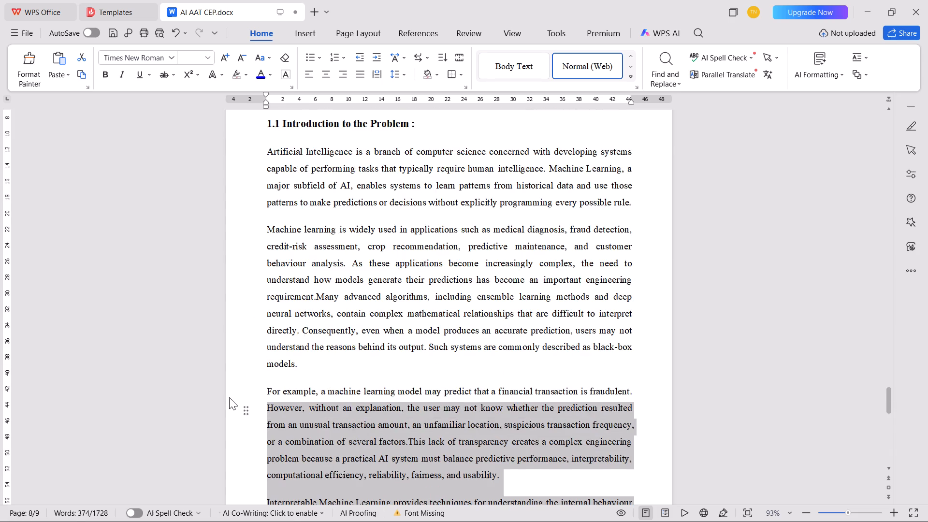
left_click_drag(229, 397, 233, 469)
scroll(229, 397, "down", 6)
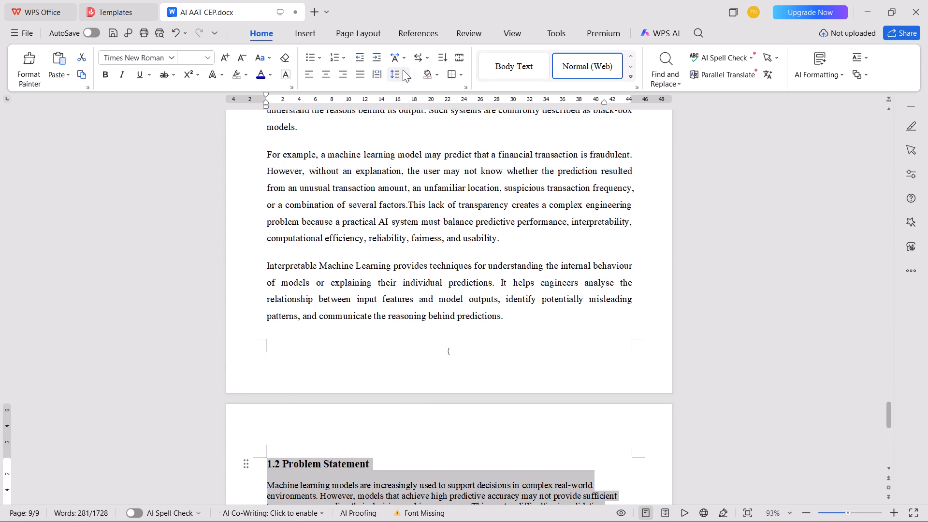
left_click(403, 69)
left_click(399, 118)
scroll(344, 282, "down", 3)
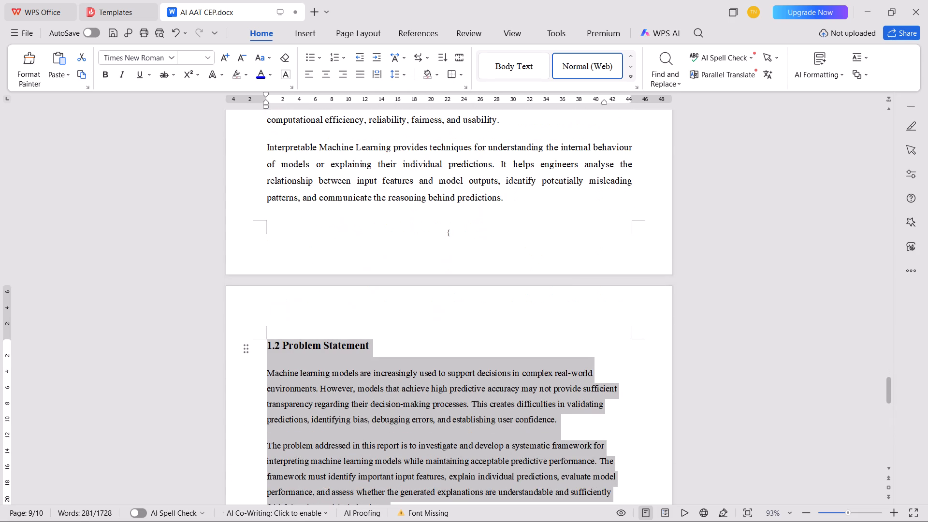
key("ctrl+j")
Add a space and a colon at the end of the 1.2 Problem Statement and 1.3 Need for Interpretable Machine Learning headings.
left_click(398, 395)
left_click(396, 332)
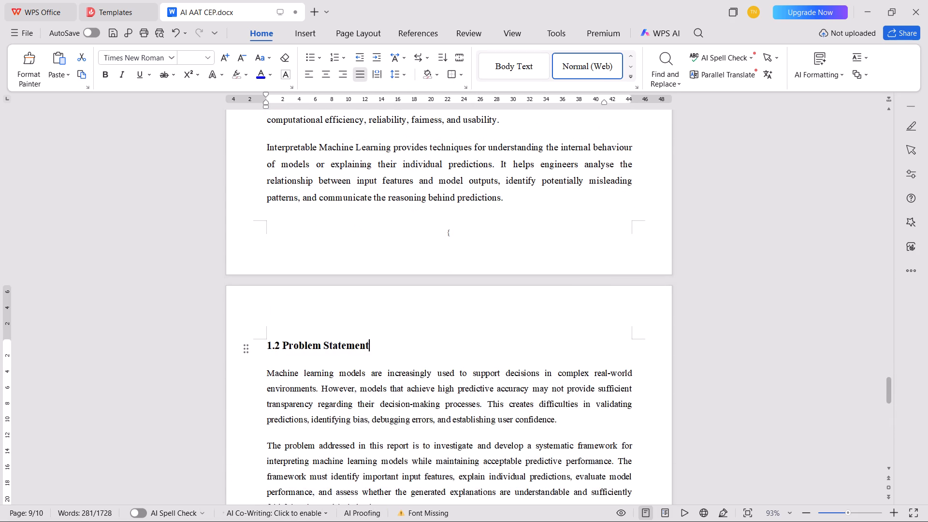
key("space")
type(":")
scroll(392, 350, "down", 9)
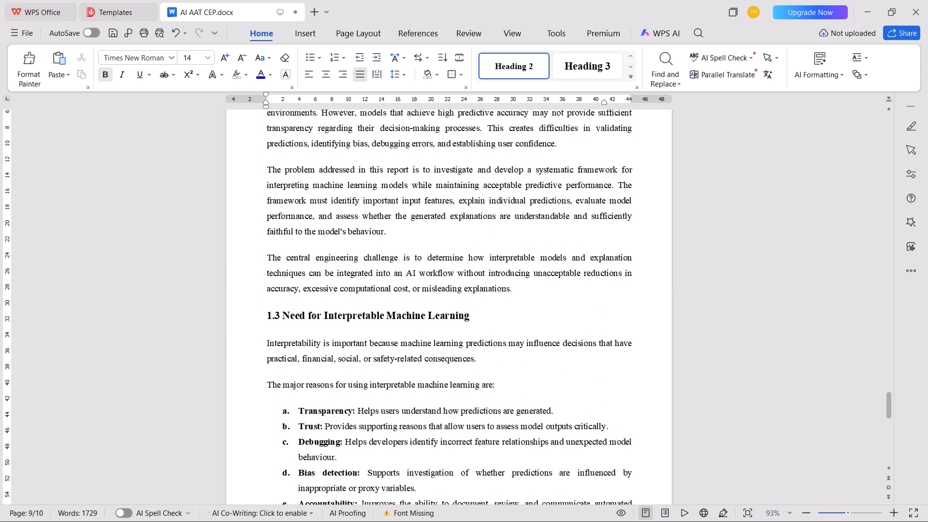
left_click(499, 324)
key("space")
type(":")
Copy section 1.4 Objectives from the ChatGPT report in Chrome and paste it on a new line after section 1.3 in AI AAT CEP.docx.
scroll(494, 325, "down", 9)
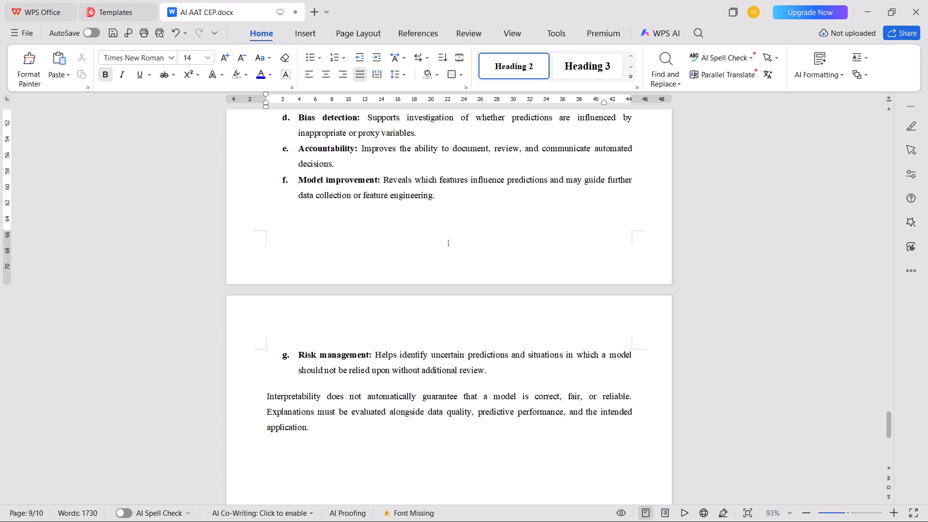
scroll(369, 426, "down", 3)
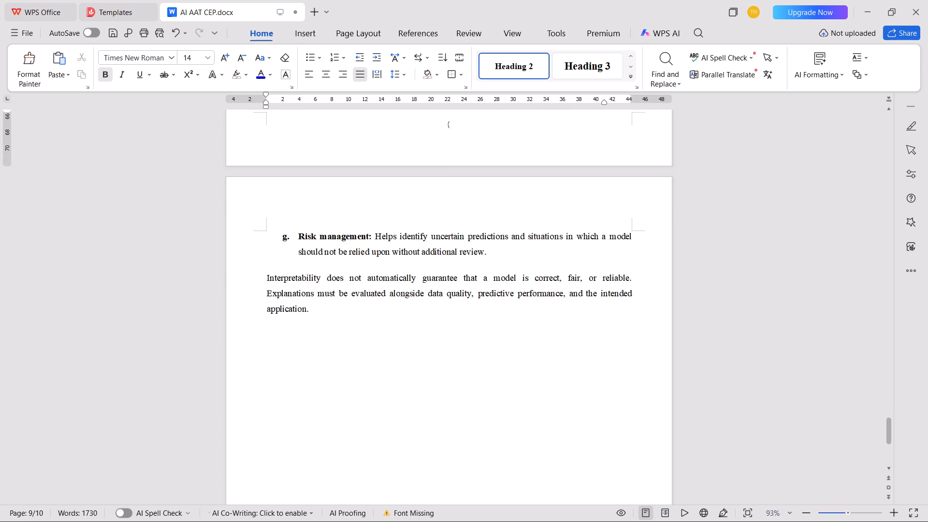
left_click(346, 310)
key("Return")
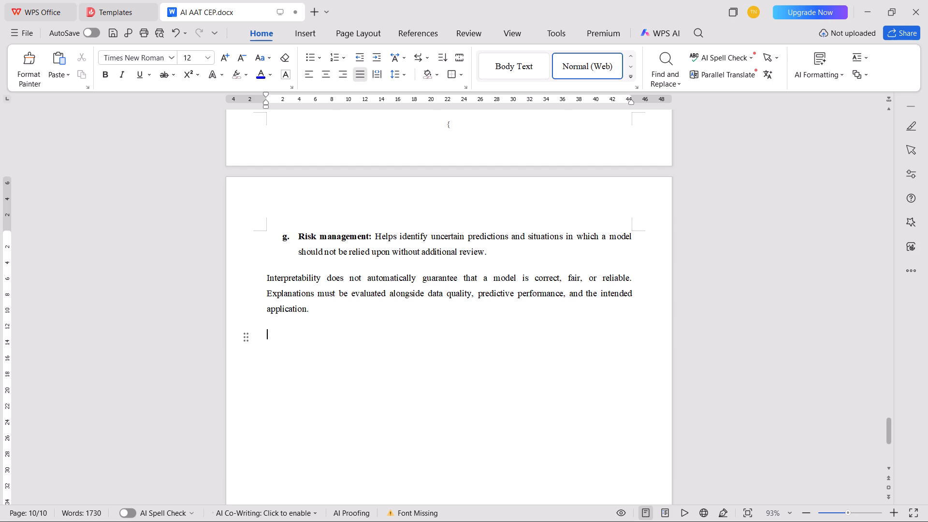
key("alt+Tab")
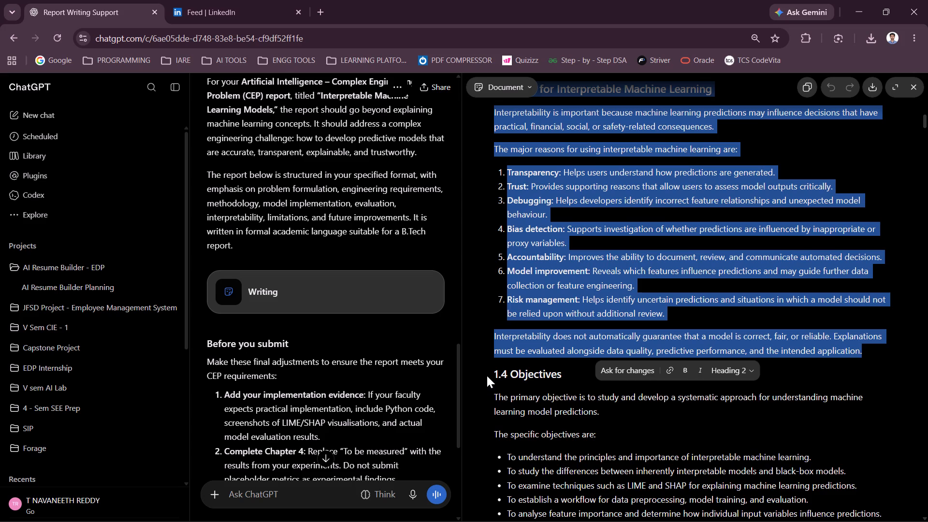
left_click_drag(495, 368, 591, 261)
scroll(733, 486, "down", 5)
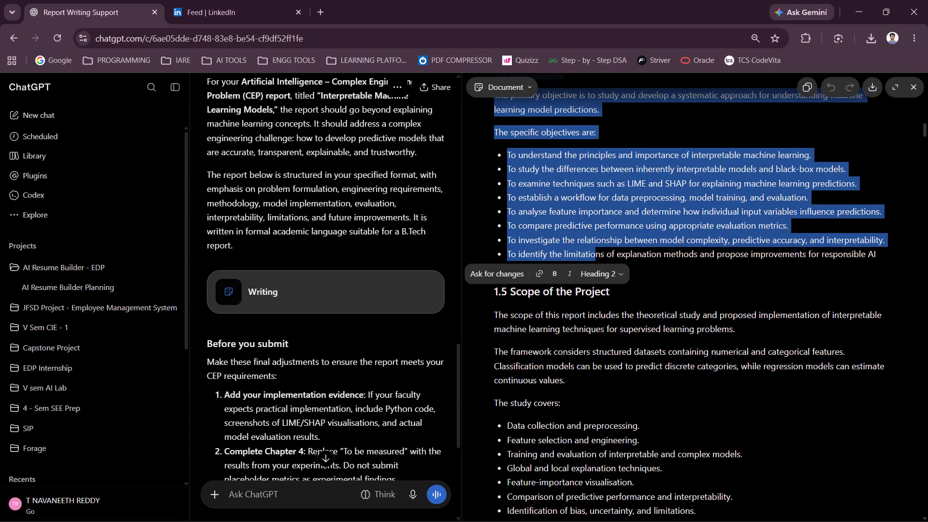
left_click_drag(591, 261, 586, 268)
key("ctrl+c")
key("alt+Tab")
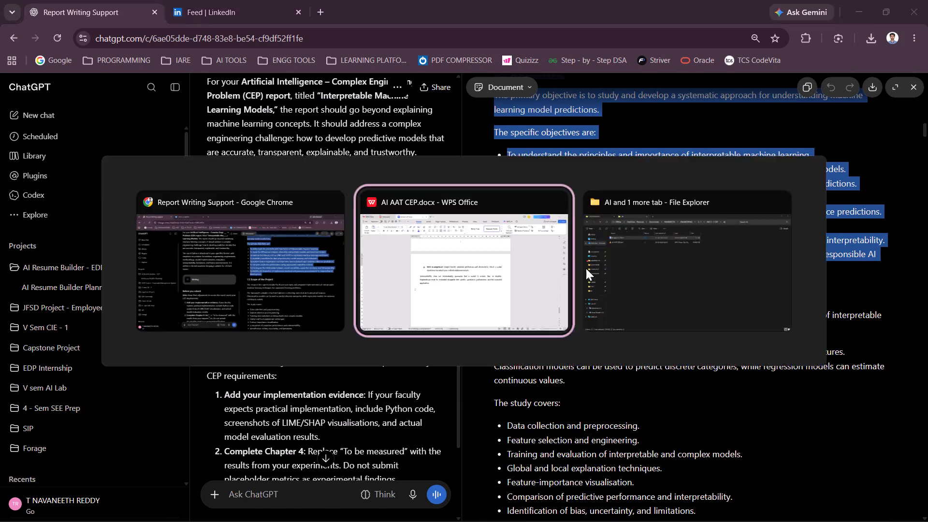
key("ctrl+v")
Delete the empty bullets after and before the last objective, about identifying the limitations of explanation methods.
left_click(343, 468)
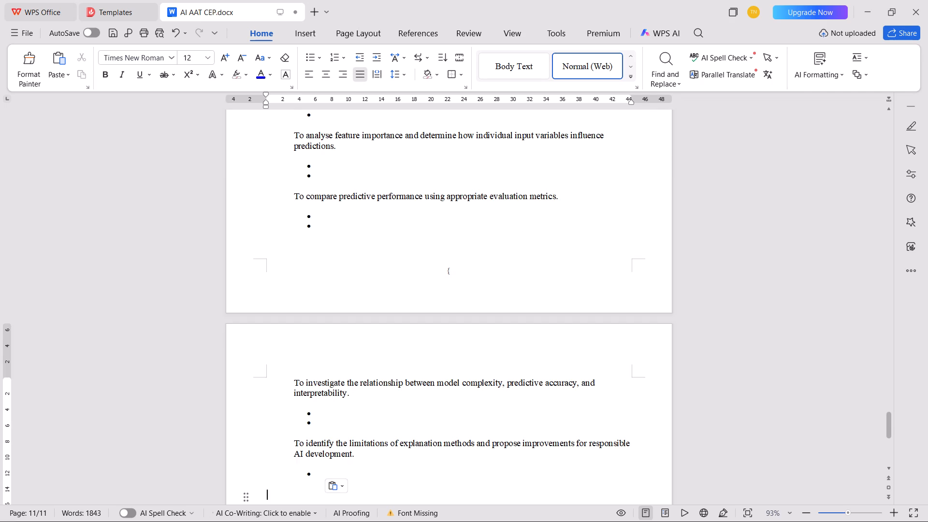
left_click(359, 474)
key("BackSpace")
key("BackSpace")
key("BackSpace")
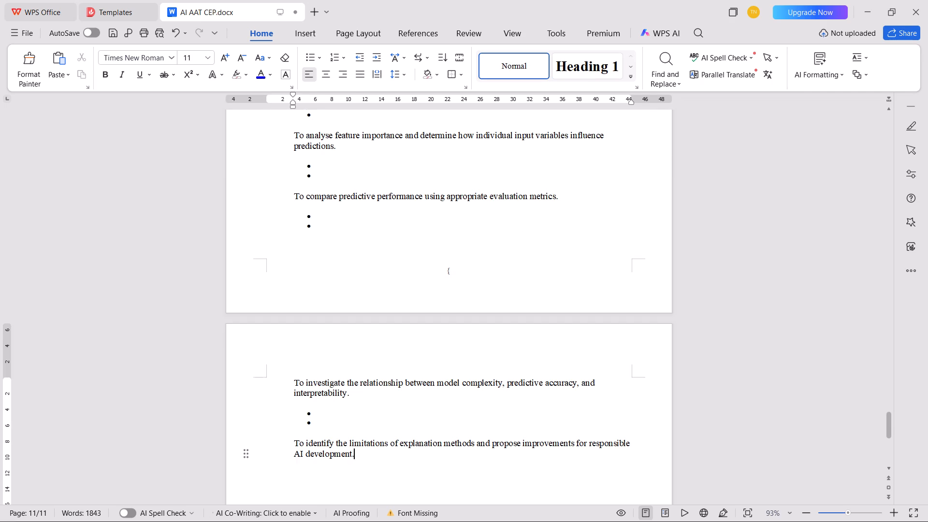
left_click(334, 428)
key("BackSpace")
key("BackSpace")
key("BackSpace")
key("BackSpace")
Delete the empty bullets on both sides of the objective about comparing predictive performance.
scroll(309, 314, "up", 3)
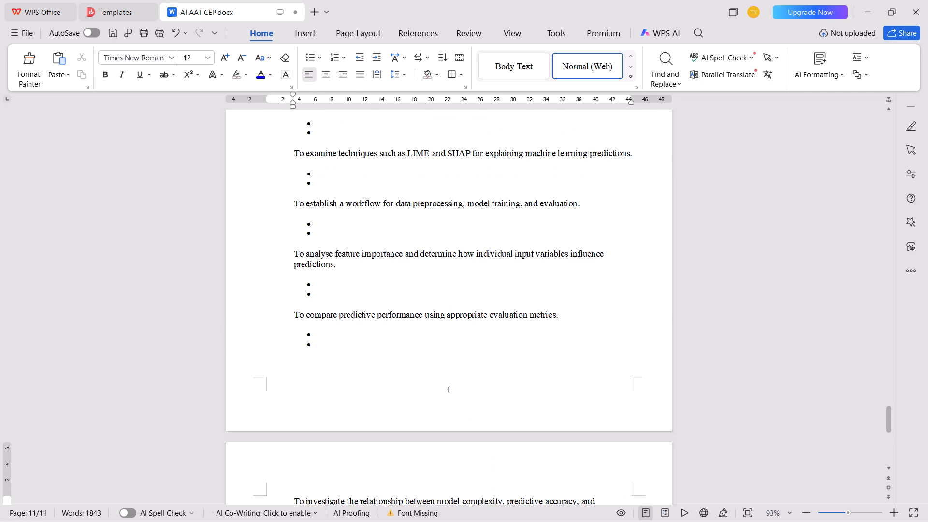
left_click(324, 357)
key("BackSpace")
key("BackSpace")
key("BackSpace")
key("BackSpace")
left_click(319, 279)
left_click(325, 298)
key("BackSpace")
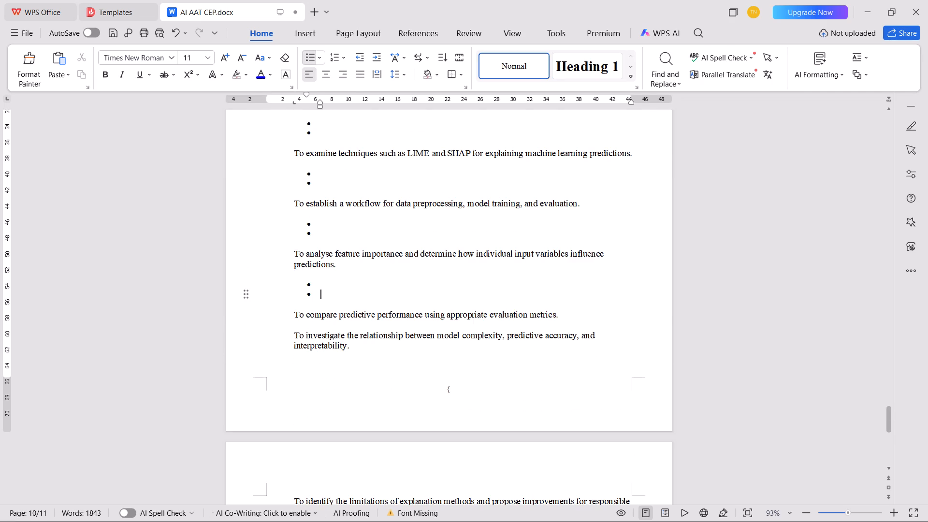
key("BackSpace")
key("BackSpace")
key("BackSpace")
Delete the empty bullets on both sides of the workflow objective, also removing the full stop after "machine learning predictions" in the LIME and SHAP objective.
left_click(321, 236)
key("BackSpace")
key("BackSpace")
key("BackSpace")
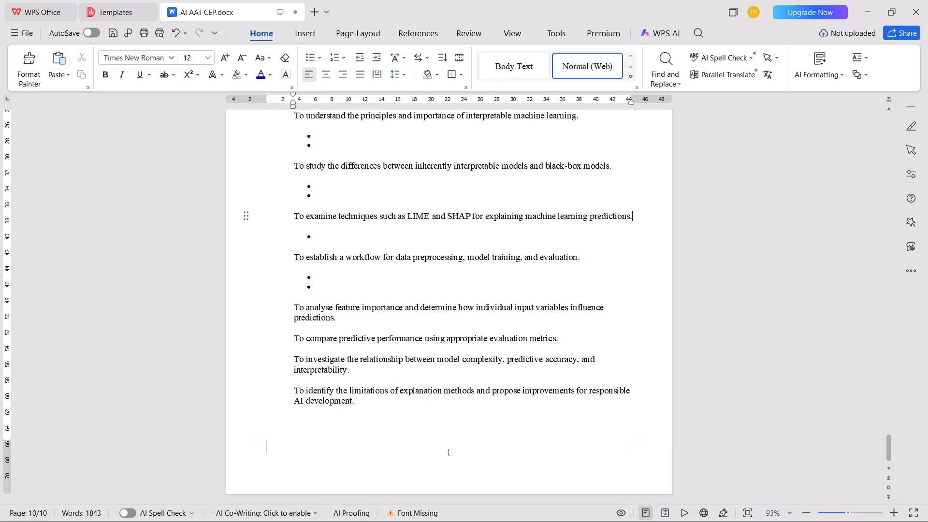
key("BackSpace")
left_click(330, 239)
key("BackSpace")
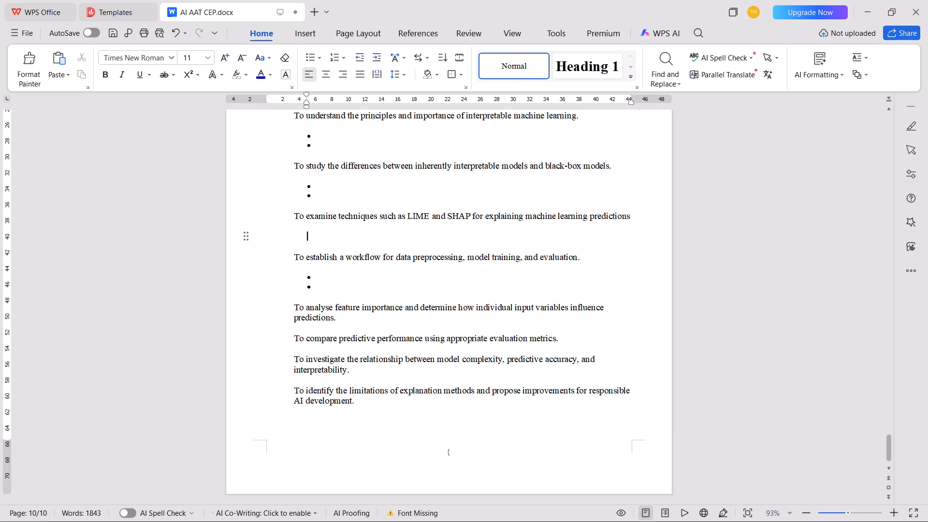
key("BackSpace")
key("BackSpace")
left_click(330, 268)
key("BackSpace")
key("BackSpace")
key("BackSpace")
key("BackSpace")
Delete the empty bullets on both sides of the objective about differences between inherently interpretable and black-box models.
scroll(330, 286, "up", 5)
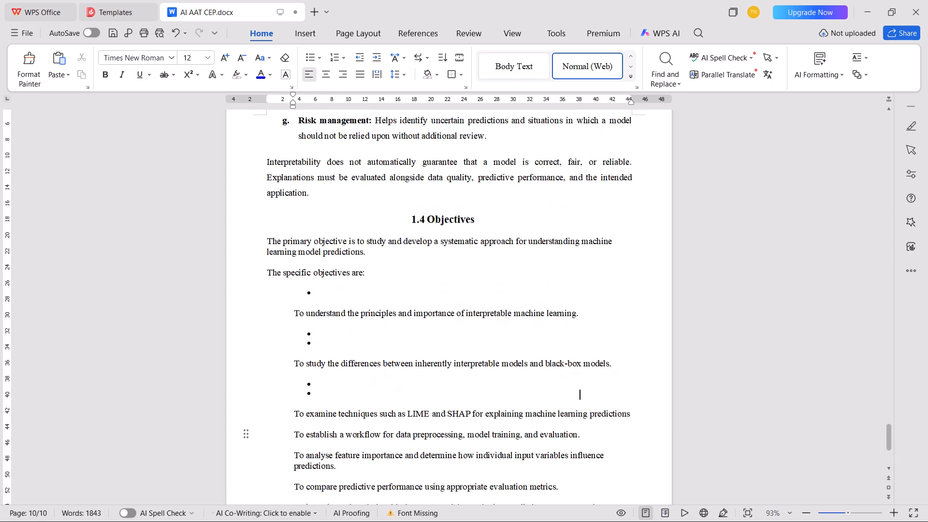
left_click(328, 402)
key("BackSpace")
key("BackSpace")
key("BackSpace")
key("BackSpace")
left_click(340, 335)
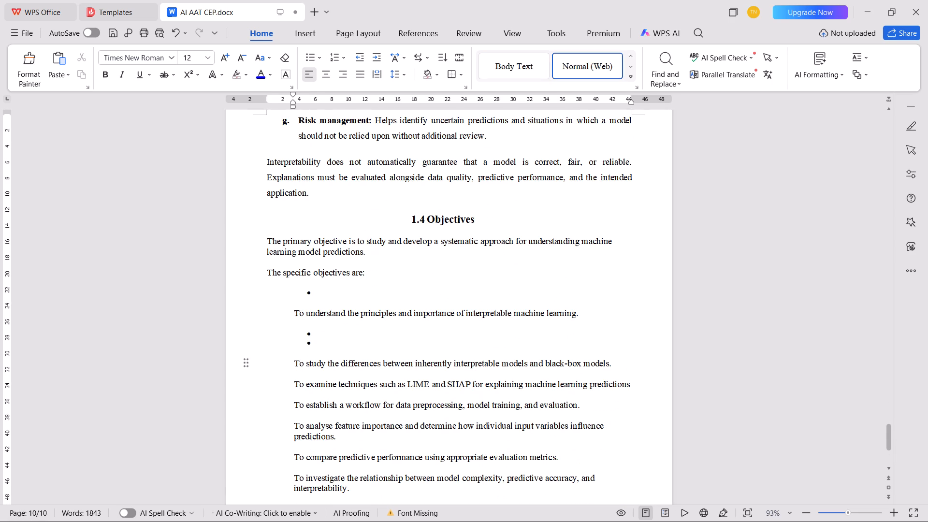
left_click(341, 341)
key("BackSpace")
key("BackSpace")
key("BackSpace")
key("BackSpace")
Delete the empty bullet between "The specific objectives are:" and the first objective.
left_click(335, 294)
key("BackSpace")
key("BackSpace")
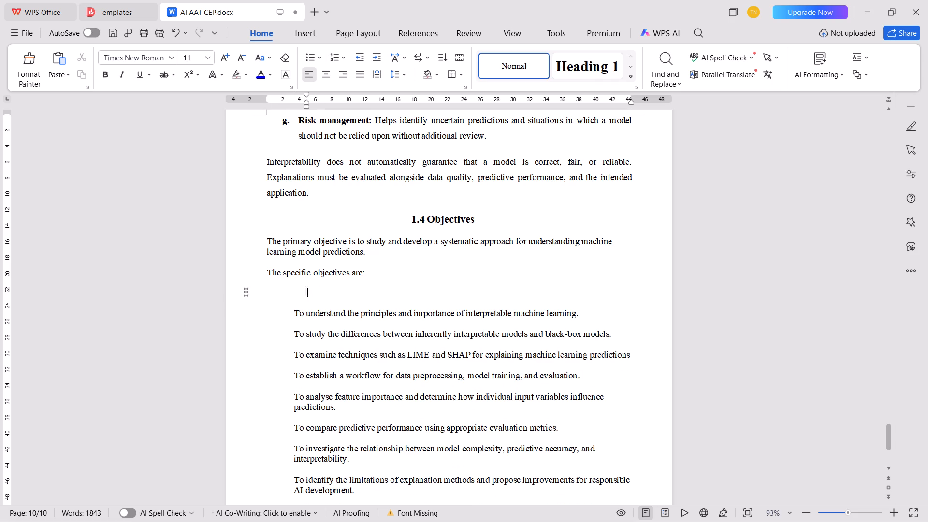
key("BackSpace")
Remove the centring and indent from the 1.4 Objectives heading so it starts at the left margin.
left_click(406, 218)
key("BackSpace")
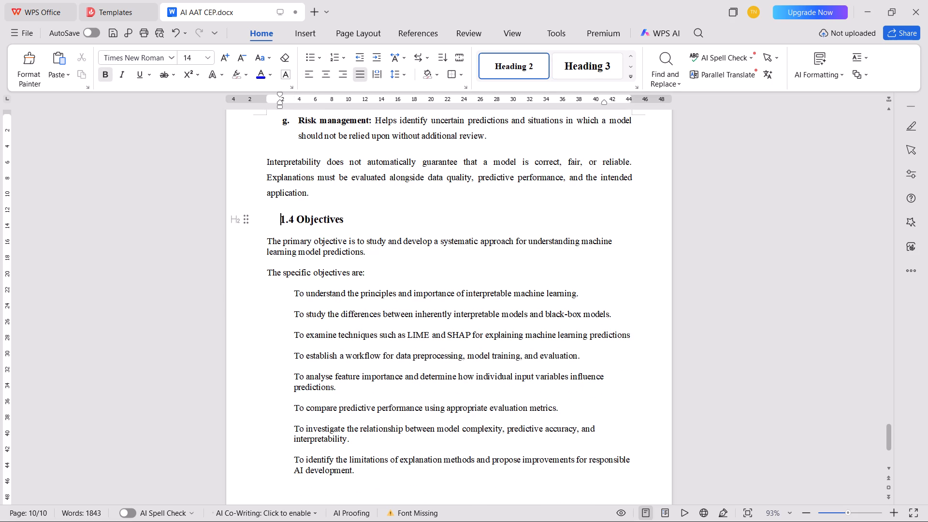
key("BackSpace")
Format all the specific objectives in section 1.4 as an a., b., c. list and indent it one level.
scroll(373, 338, "down", 4)
left_click_drag(363, 319, 280, 154)
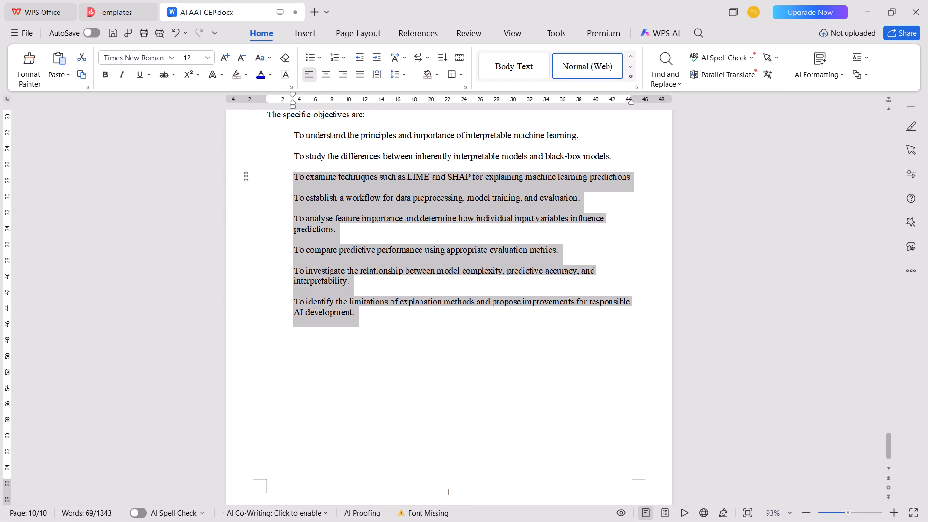
left_click_drag(280, 154, 279, 134)
left_click(341, 59)
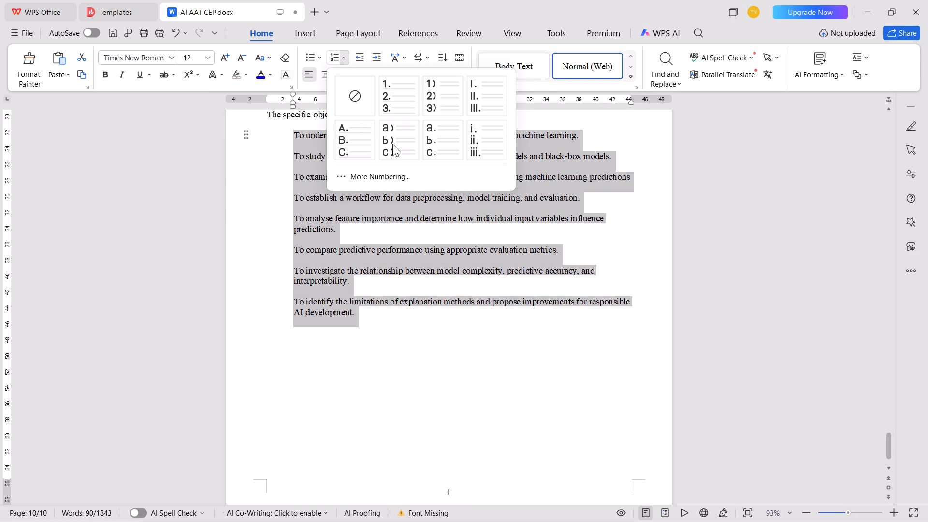
left_click(420, 141)
left_click(438, 141)
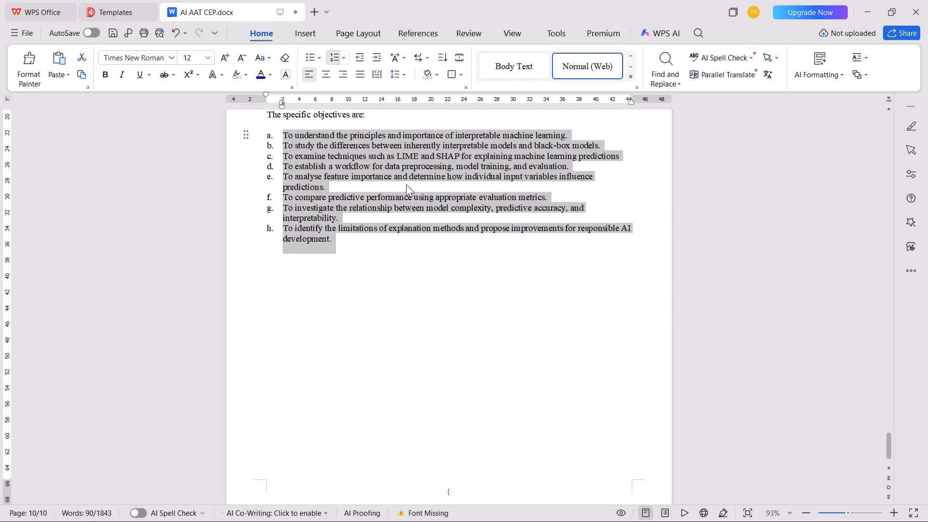
key("Tab")
scroll(336, 219, "up", 3)
scroll(286, 292, "up", 6)
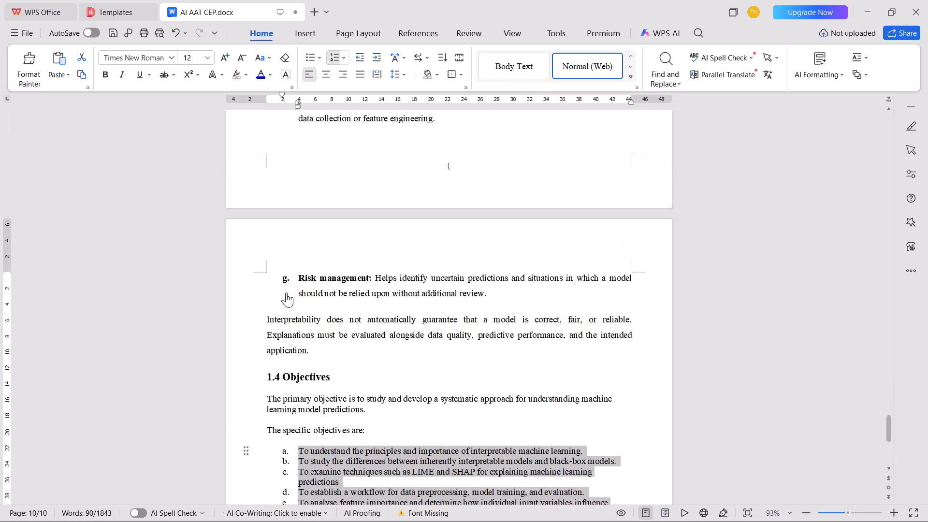
Make the list letters a. to h. of the specific objectives in section 1.4 bold.
scroll(286, 292, "down", 5)
left_click(284, 293)
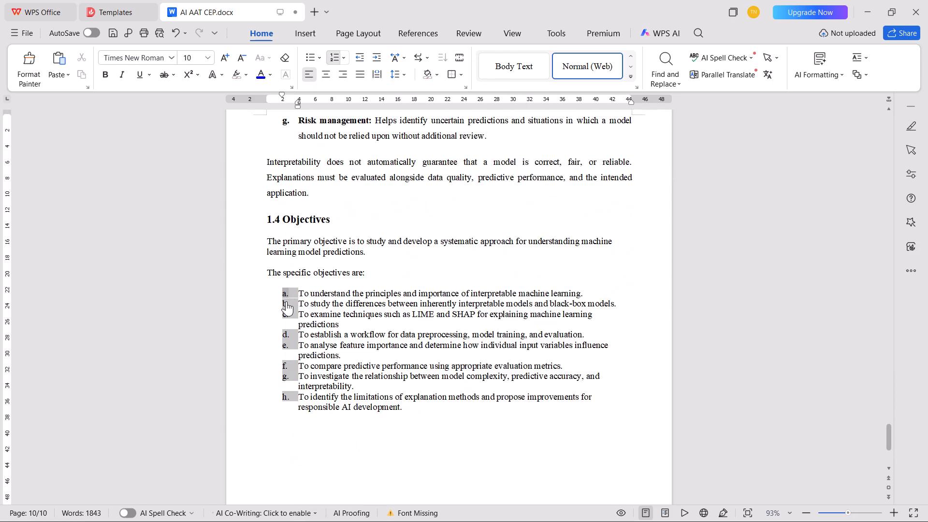
key("ctrl+b")
left_click(366, 321)
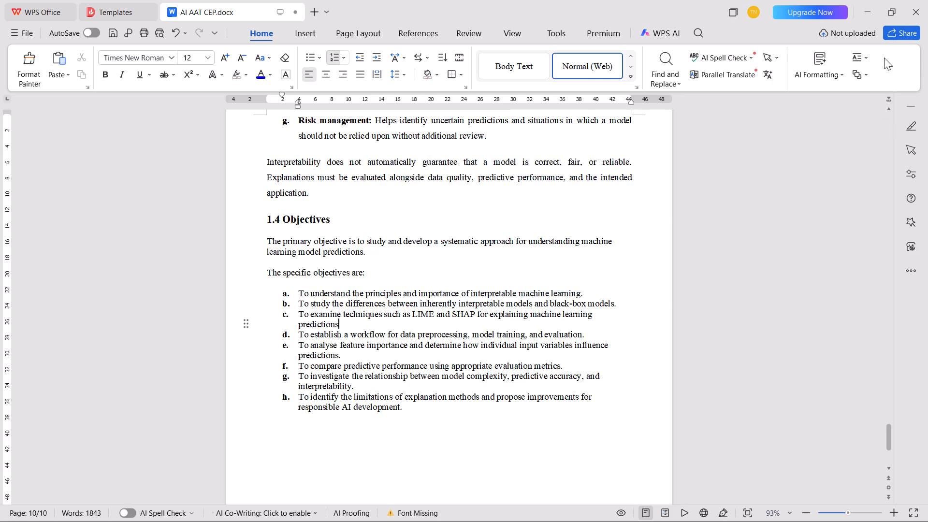
Add a space and a colon to the end of the 1.4 Objectives heading.
left_click(343, 227)
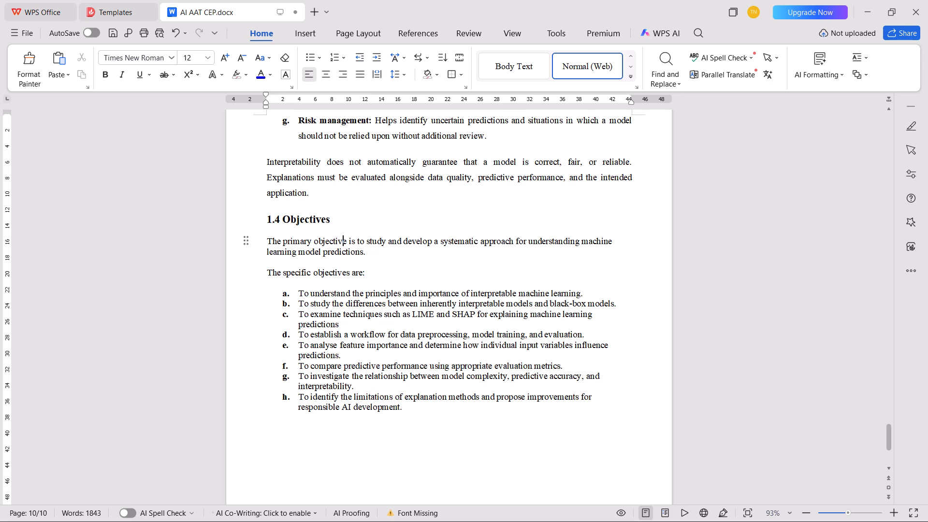
key("Up")
key("space")
type(":")
Set the line spacing of the whole 1.4 Objectives section, including the lettered list, to 1.5.
left_click_drag(406, 413, 229, 309)
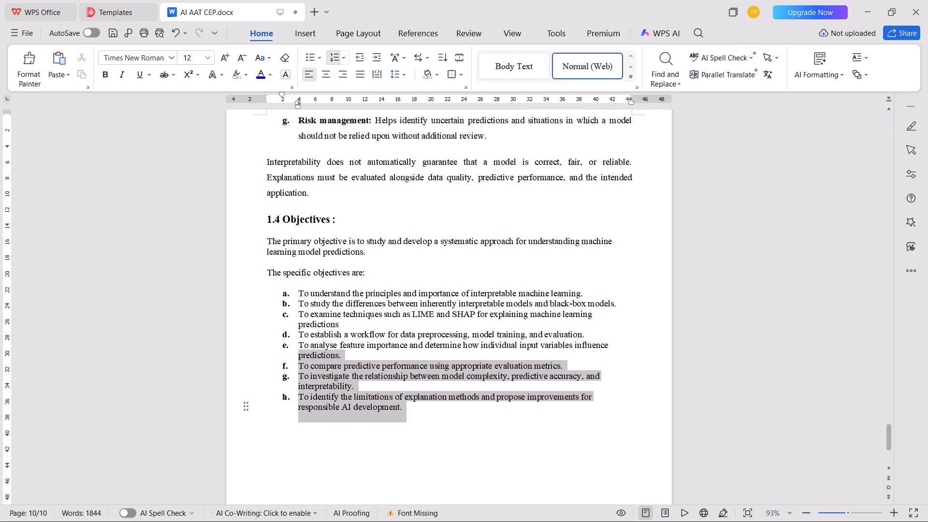
left_click_drag(229, 309, 206, 174)
left_click(404, 76)
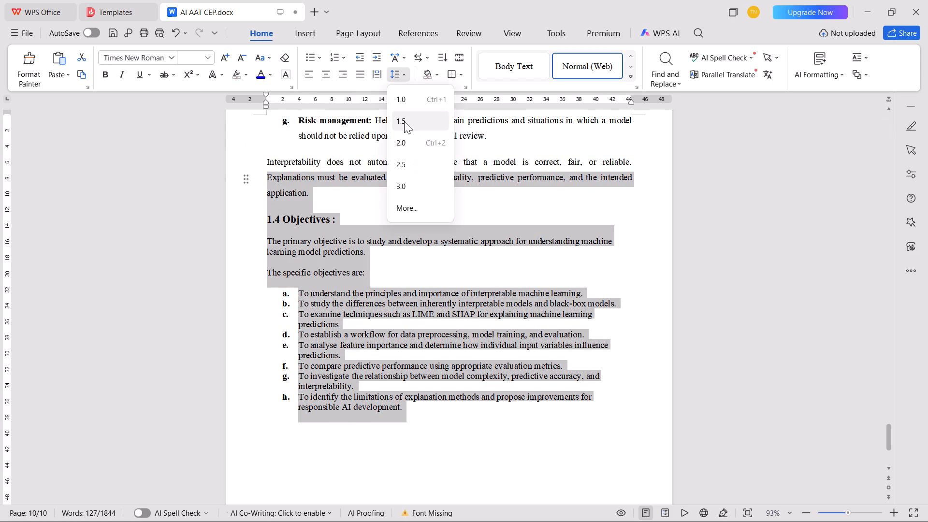
left_click(404, 121)
left_click(375, 273)
Add an empty, unlettered and unindented paragraph after the last specific objective.
scroll(375, 268, "down", 6)
left_click(432, 332)
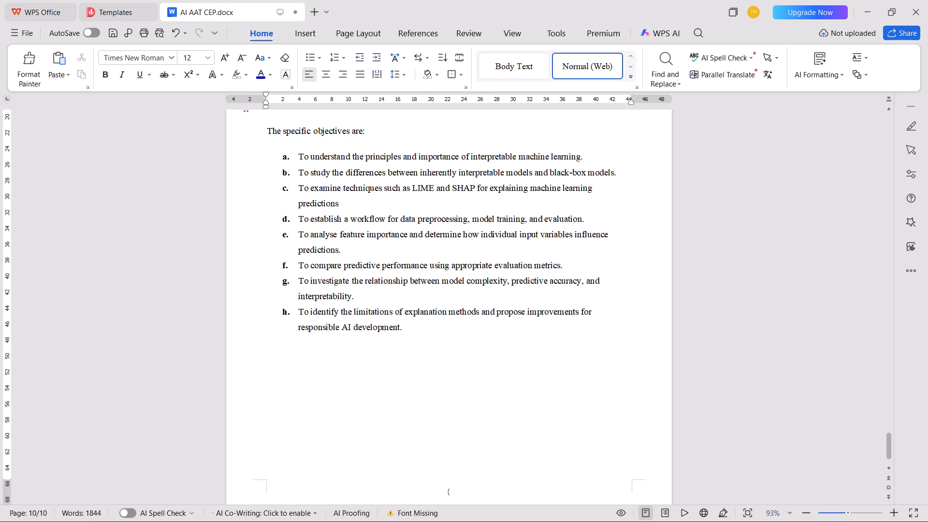
key("Return")
key("BackSpace")
key("BackSpace")
Switch to ChatGPT and look through the rest of the report document, from section 1.5 to the References and back.
key("alt+Tab")
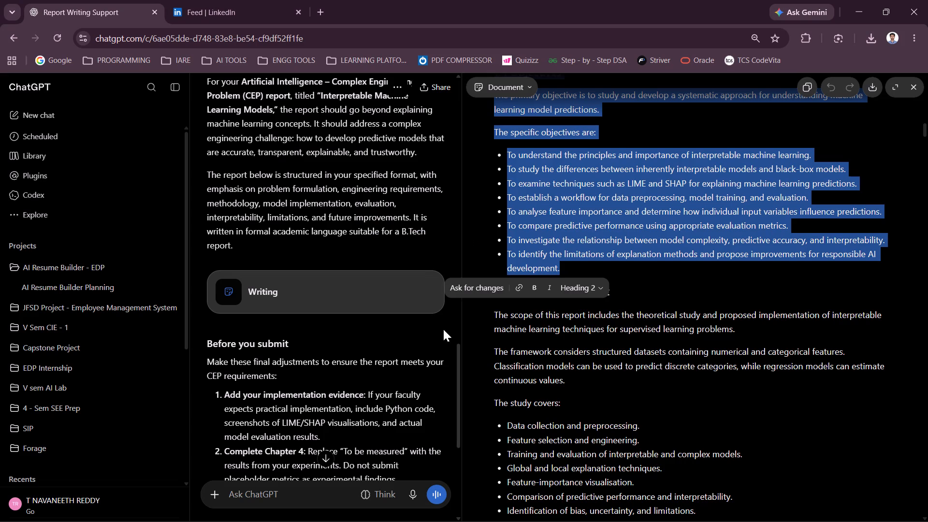
left_click(538, 346)
scroll(512, 306, "down", 8)
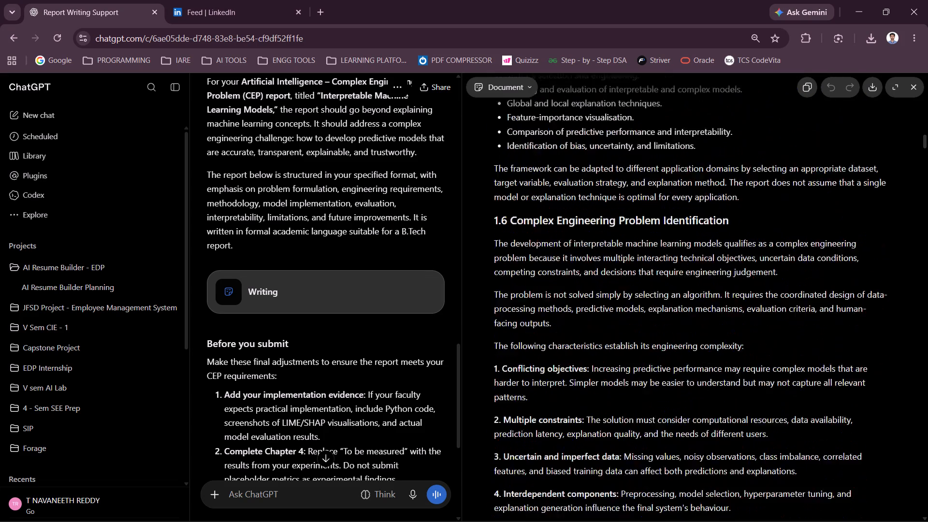
scroll(529, 281, "down", 7)
scroll(551, 261, "up", 1)
scroll(551, 261, "down", 19)
scroll(560, 254, "up", 3)
scroll(560, 254, "down", 11)
middle_click(605, 263)
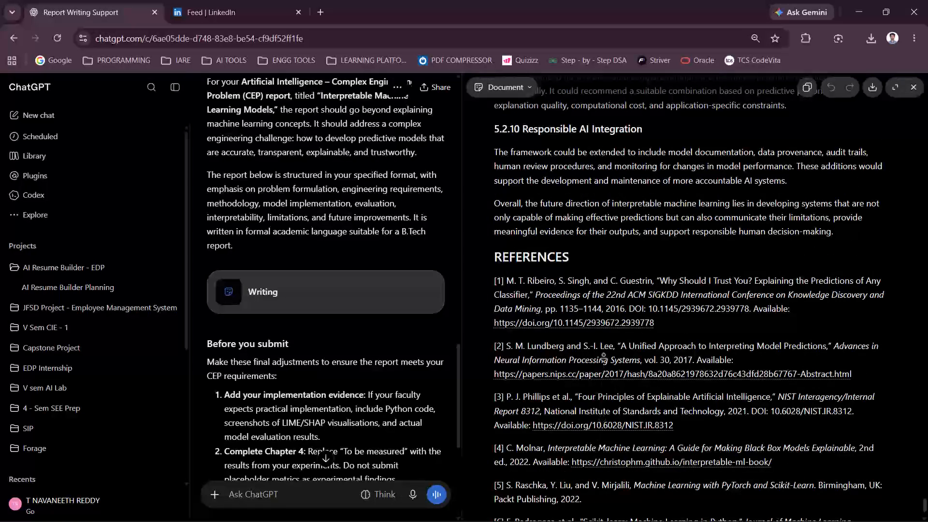
middle_click(604, 355)
scroll(555, 205, "up", 18)
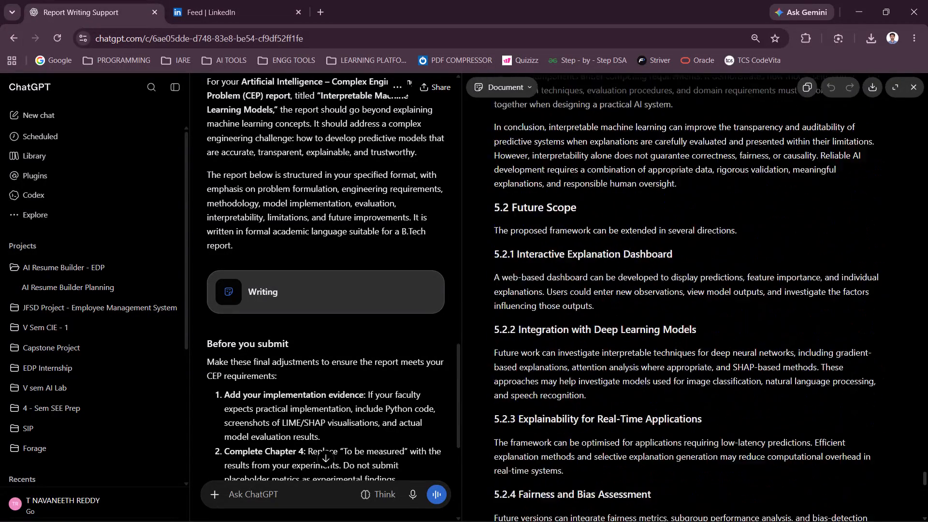
scroll(555, 205, "down", 1)
scroll(555, 205, "up", 5)
scroll(555, 205, "down", 1)
scroll(555, 205, "up", 3)
scroll(555, 205, "down", 1)
scroll(555, 205, "up", 2)
scroll(556, 205, "down", 1)
scroll(557, 205, "up", 2)
scroll(559, 205, "down", 2)
scroll(556, 202, "up", 20)
scroll(556, 202, "up", 6)
scroll(540, 210, "down", 2)
scroll(540, 210, "up", 5)
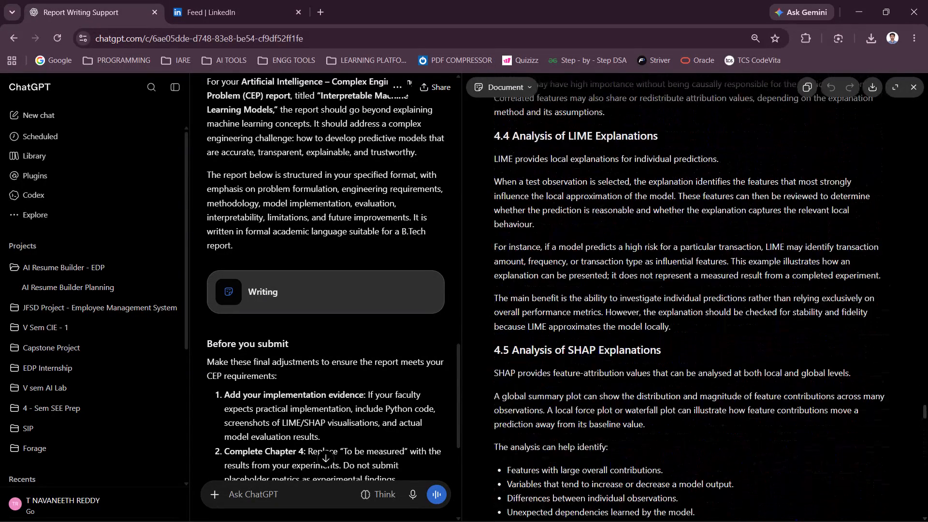
scroll(540, 210, "up", 7)
scroll(540, 210, "down", 1)
scroll(540, 210, "up", 12)
scroll(540, 210, "down", 1)
scroll(540, 210, "up", 4)
scroll(540, 210, "down", 1)
scroll(540, 210, "up", 5)
scroll(540, 210, "down", 1)
scroll(540, 210, "up", 19)
scroll(551, 208, "up", 7)
scroll(551, 208, "down", 1)
scroll(551, 208, "up", 4)
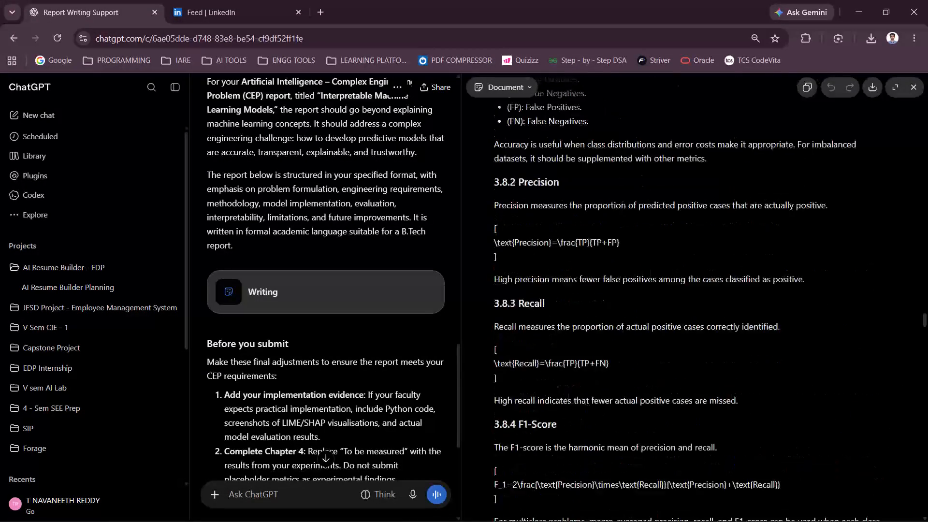
scroll(551, 208, "up", 19)
scroll(551, 208, "down", 1)
scroll(551, 208, "up", 11)
scroll(551, 208, "down", 1)
scroll(551, 208, "up", 10)
scroll(551, 209, "down", 2)
scroll(551, 209, "up", 15)
key("alt+Tab")
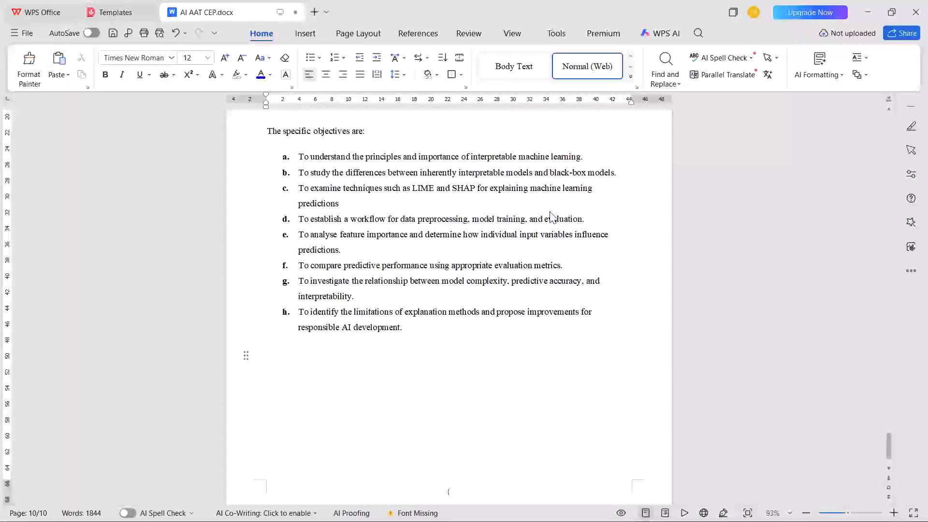
scroll(550, 211, "up", 6)
In the ChatGPT document, copy everything from the 1.5 Scope of the Project heading through reference [9] at the end.
key("alt+Tab")
scroll(550, 211, "up", 10)
scroll(564, 217, "up", 11)
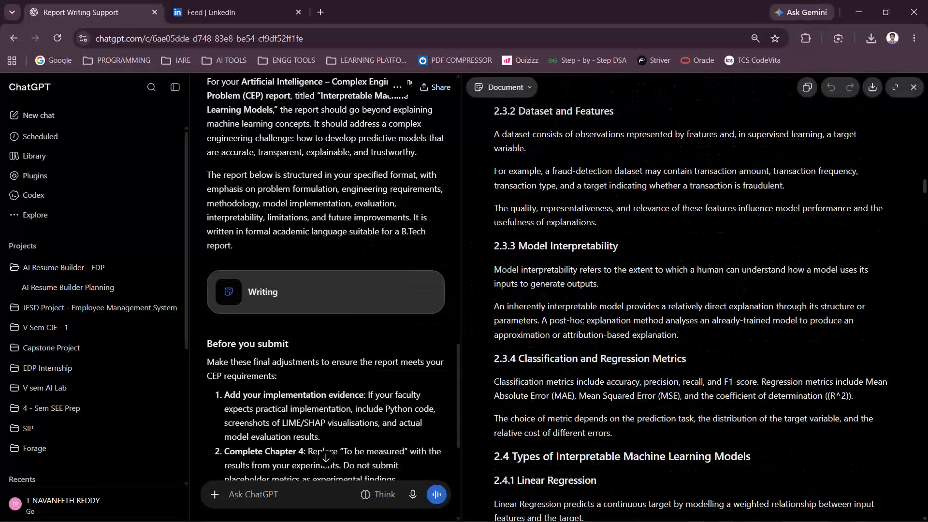
scroll(530, 239, "up", 10)
scroll(592, 207, "up", 9)
scroll(499, 255, "up", 16)
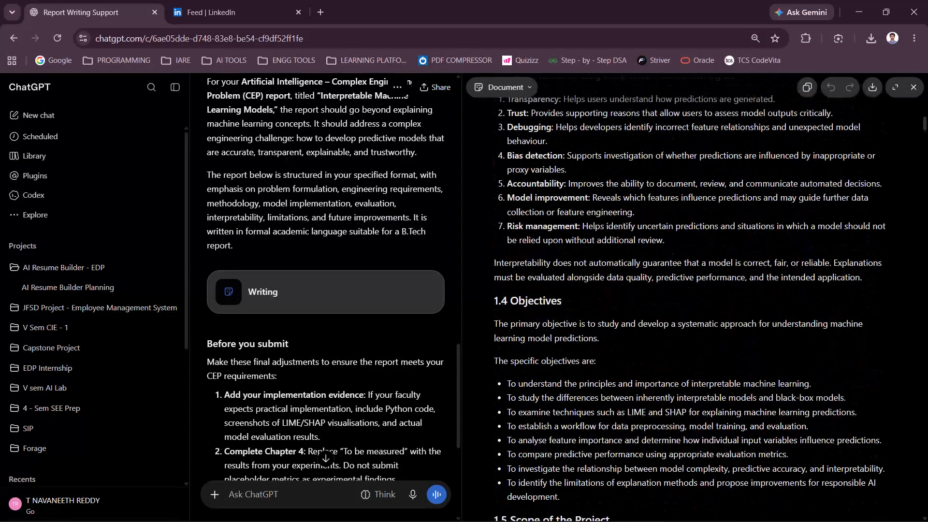
scroll(493, 257, "down", 3)
left_click_drag(494, 333, 597, 512)
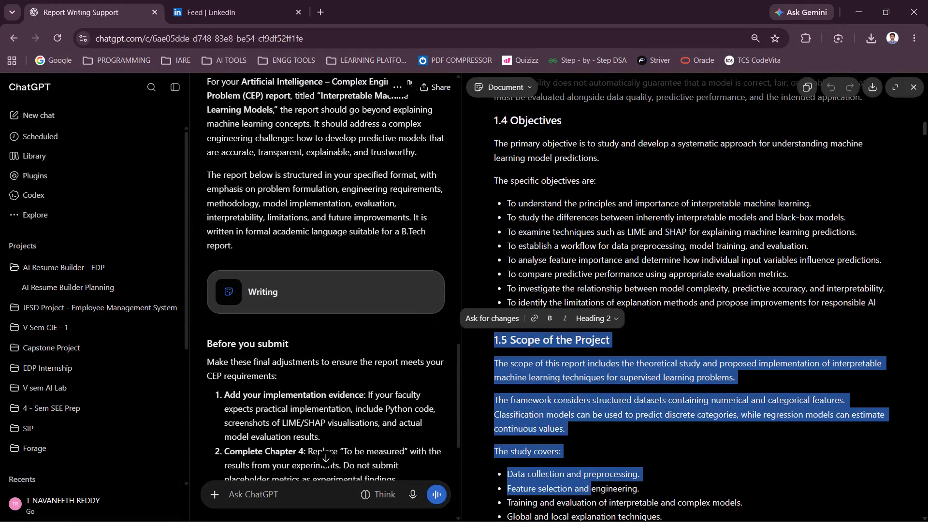
left_click_drag(597, 512, 623, 521)
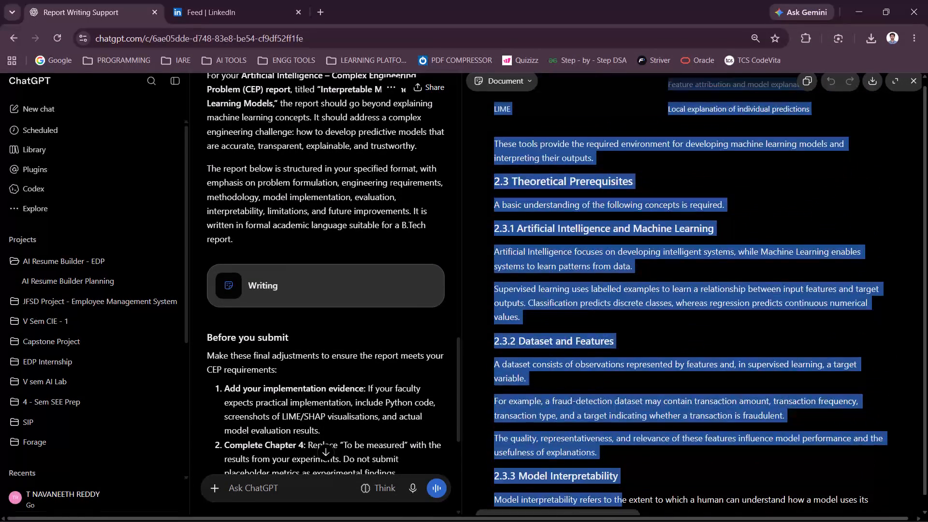
left_click_drag(623, 521, 623, 521)
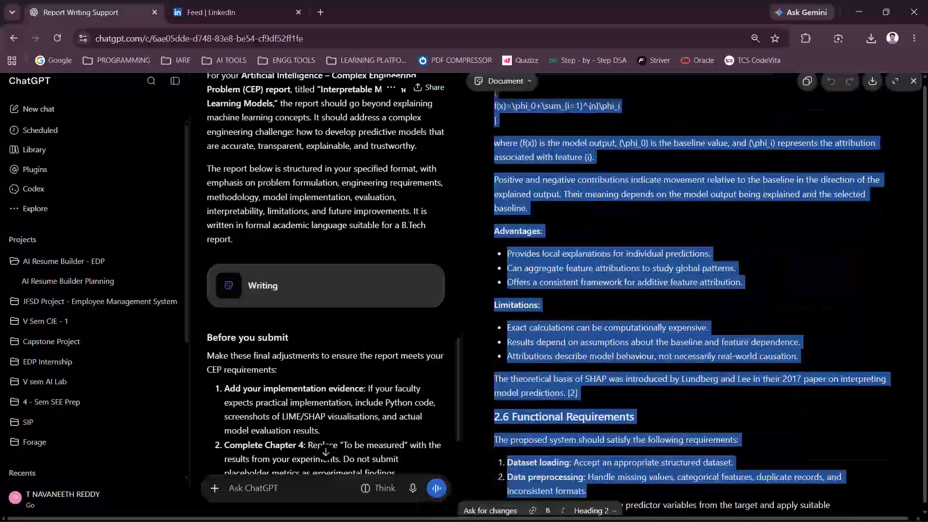
left_click_drag(623, 521, 647, 521)
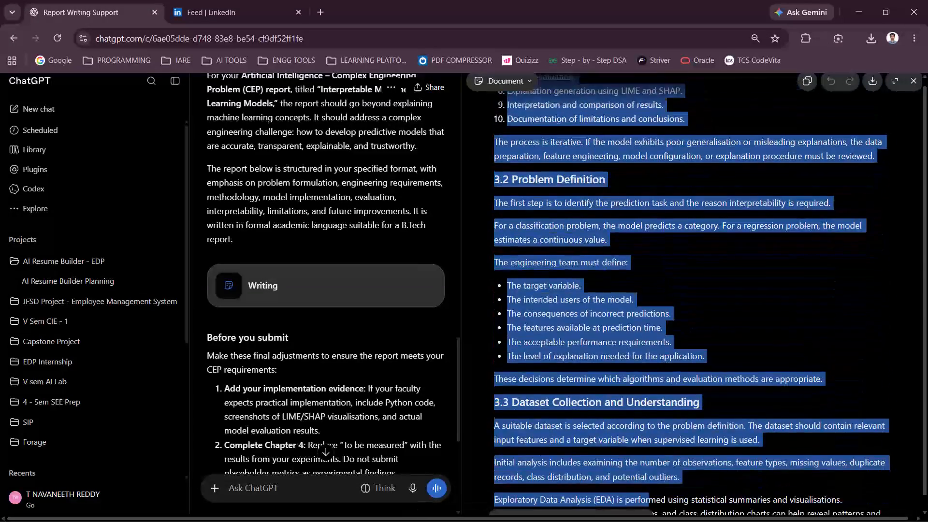
left_click_drag(647, 521, 692, 521)
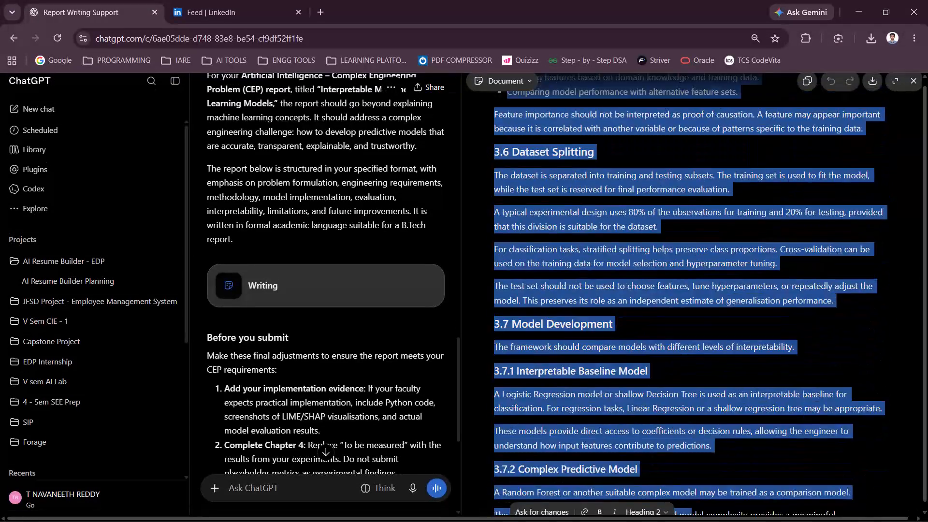
left_click_drag(692, 521, 675, 369)
scroll(700, 487, "down", 6)
scroll(698, 391, "down", 12)
scroll(675, 370, "down", 17)
left_click_drag(675, 369, 668, 347)
scroll(675, 369, "down", 20)
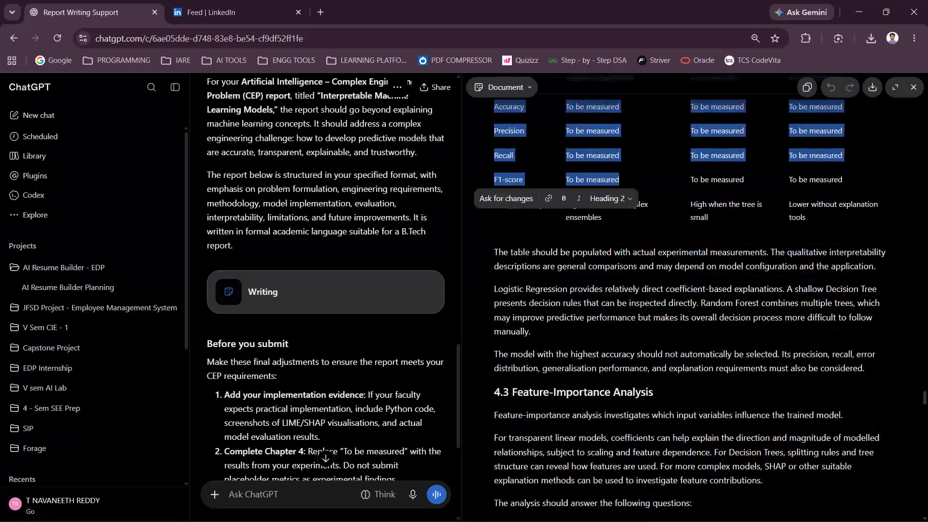
scroll(668, 347, "down", 20)
scroll(668, 347, "down", 18)
left_click_drag(668, 347, 654, 341)
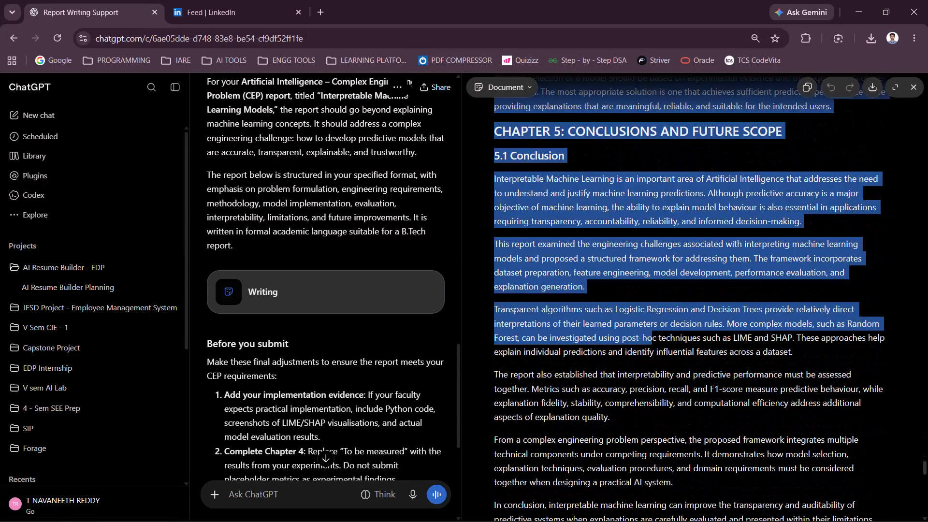
left_click_drag(654, 341, 654, 343)
scroll(654, 342, "down", 15)
scroll(654, 342, "down", 9)
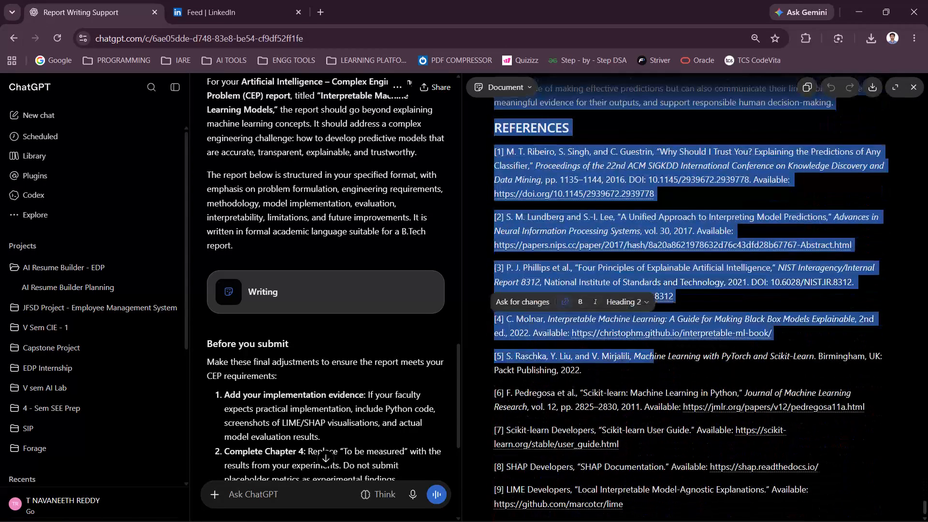
scroll(654, 343, "down", 6)
left_click_drag(654, 343, 634, 486)
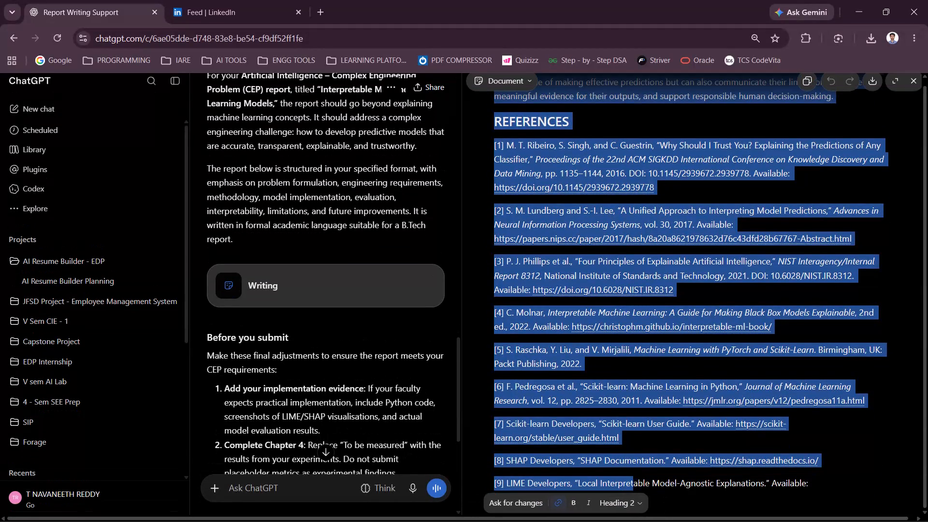
left_click_drag(634, 486, 665, 493)
key("ctrl+c")
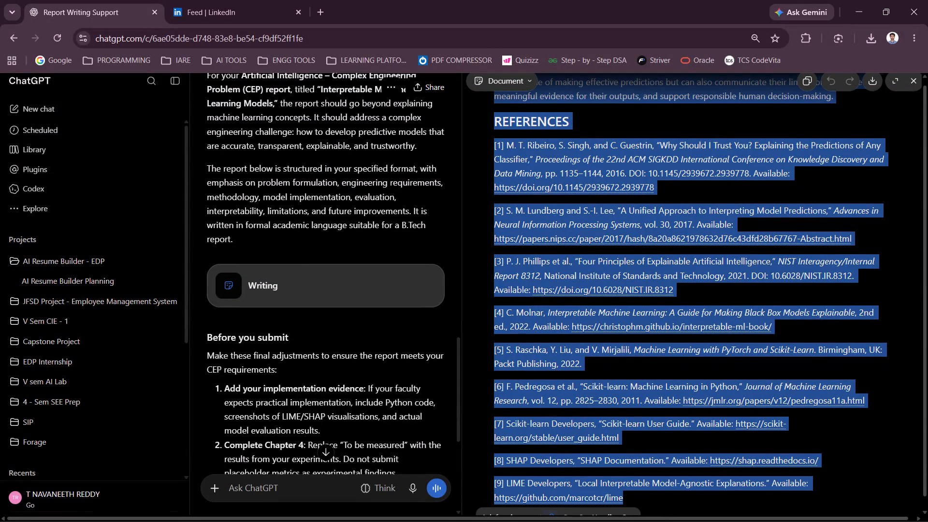
key("alt+Tab")
scroll(387, 347, "down", 4)
scroll(389, 347, "up", 1)
scroll(389, 347, "down", 2)
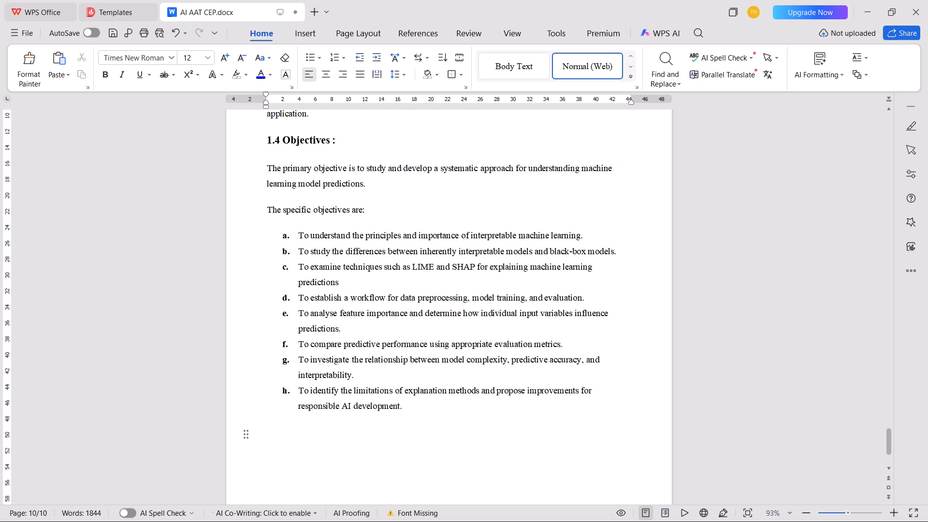
key("ctrl+v")
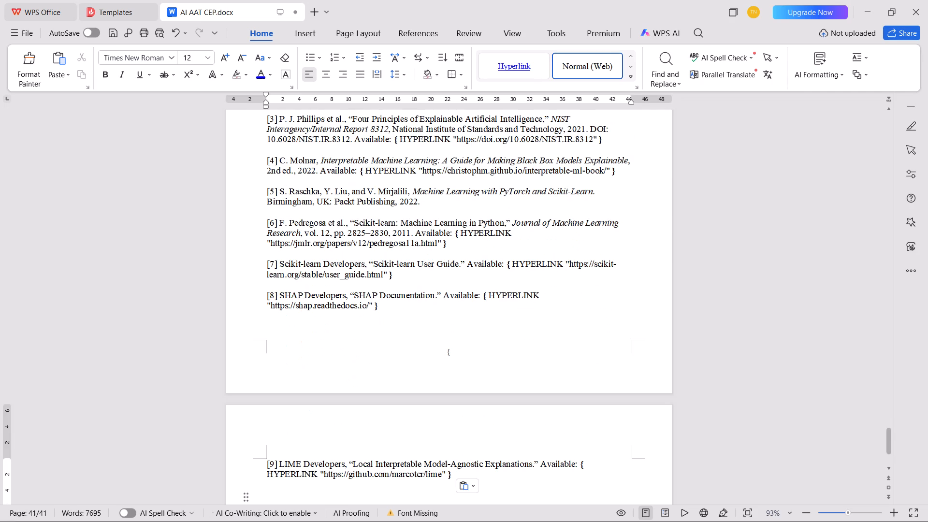
scroll(384, 337, "up", 10)
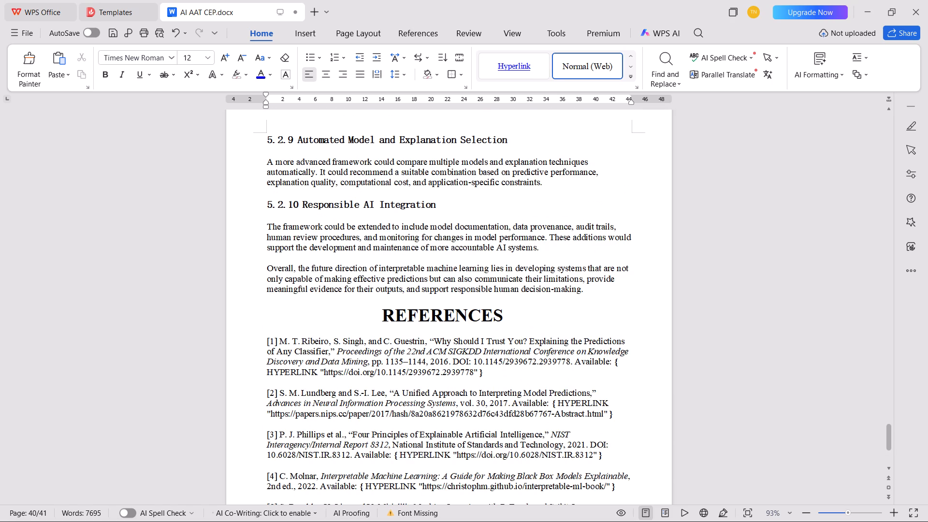
scroll(338, 291, "up", 10)
scroll(338, 291, "up", 20)
scroll(338, 291, "up", 5)
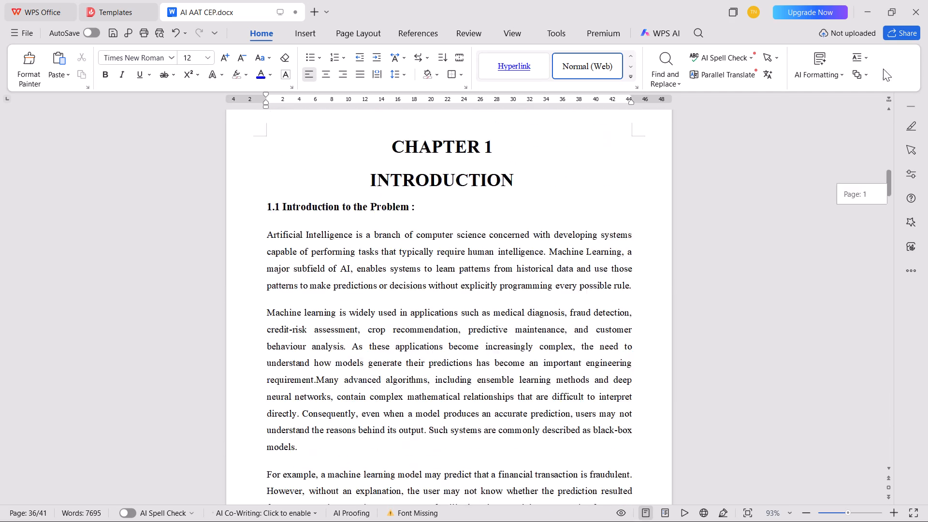
left_click_drag(883, 69, 877, 0)
scroll(514, 268, "down", 4)
scroll(487, 280, "up", 1)
scroll(484, 281, "down", 20)
scroll(484, 281, "down", 5)
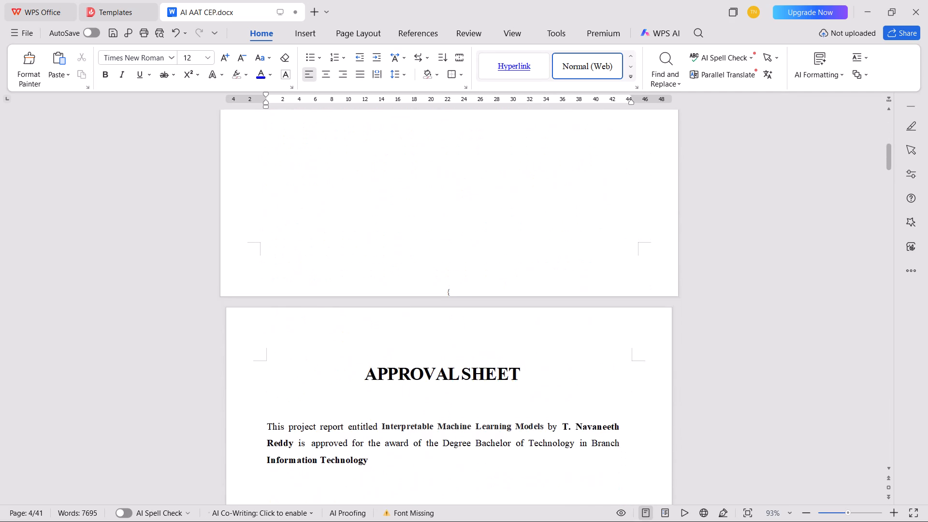
scroll(491, 252, "down", 10)
scroll(424, 241, "up", 1)
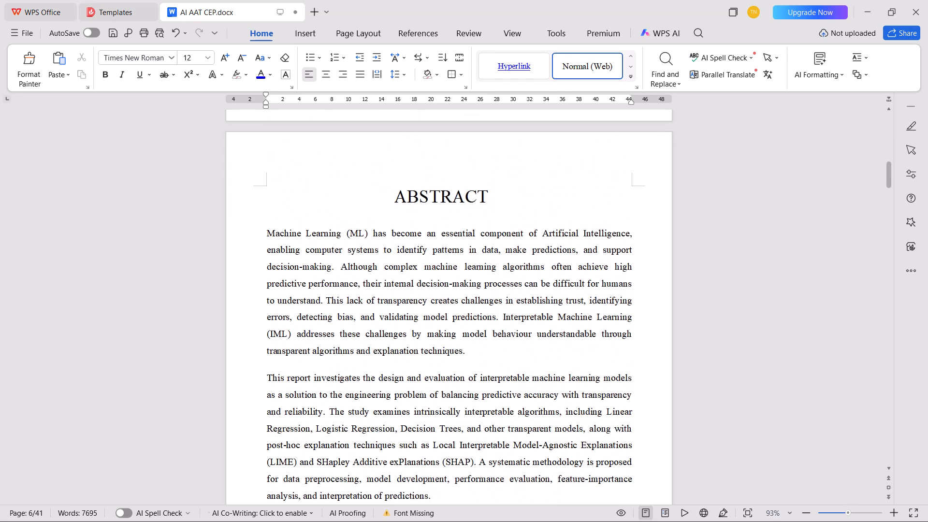
scroll(406, 237, "up", 1)
left_click_drag(260, 189, 173, 521)
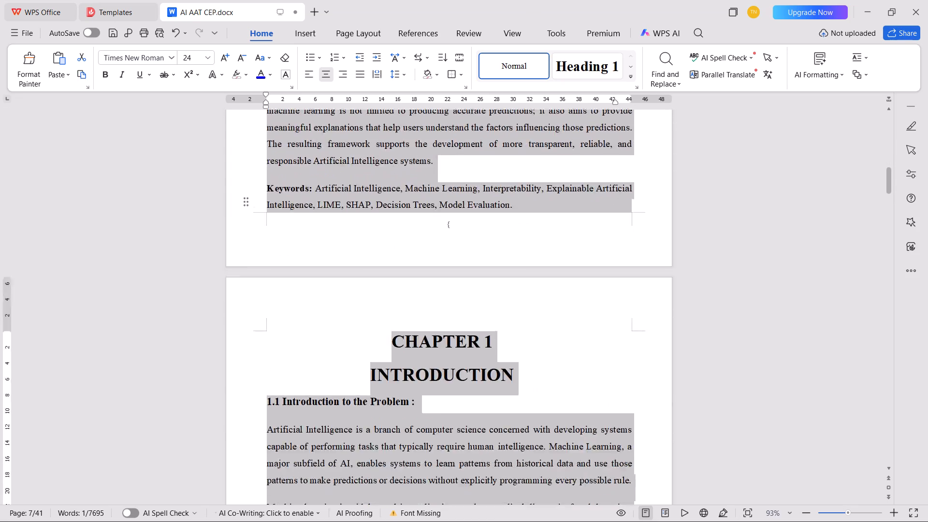
left_click_drag(173, 521, 169, 521)
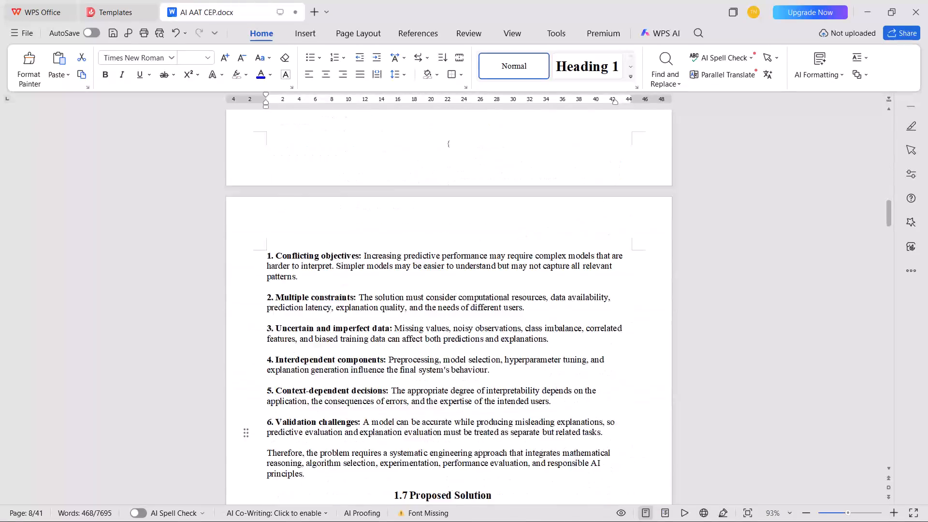
left_click_drag(169, 521, 261, 521)
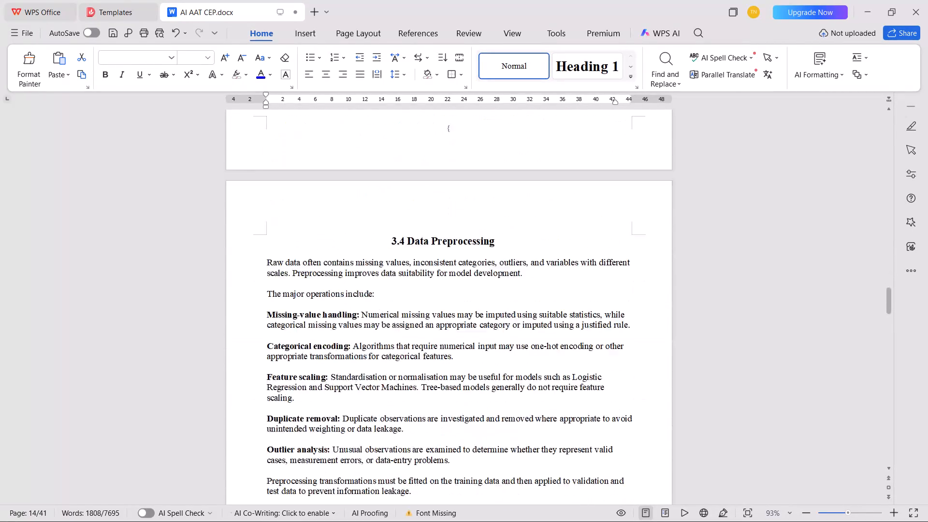
left_click_drag(261, 521, 248, 398)
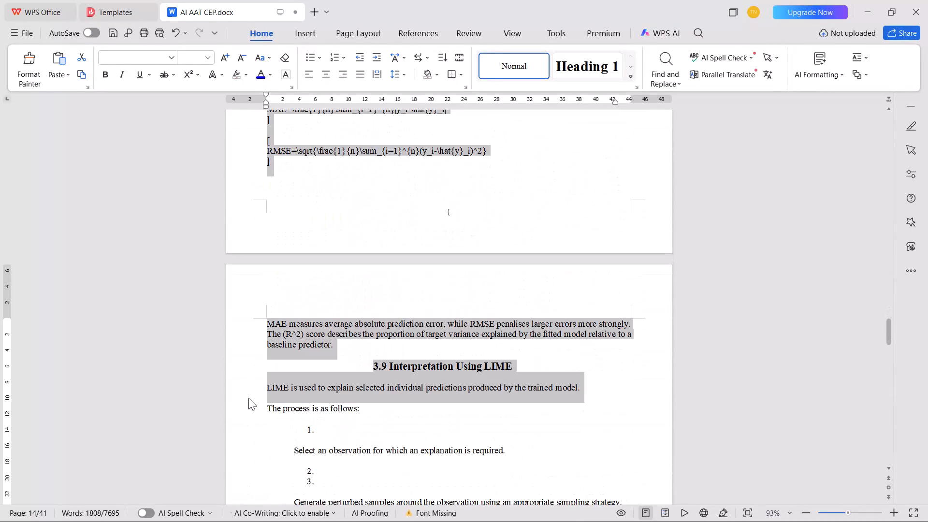
left_click_drag(248, 398, 315, 521)
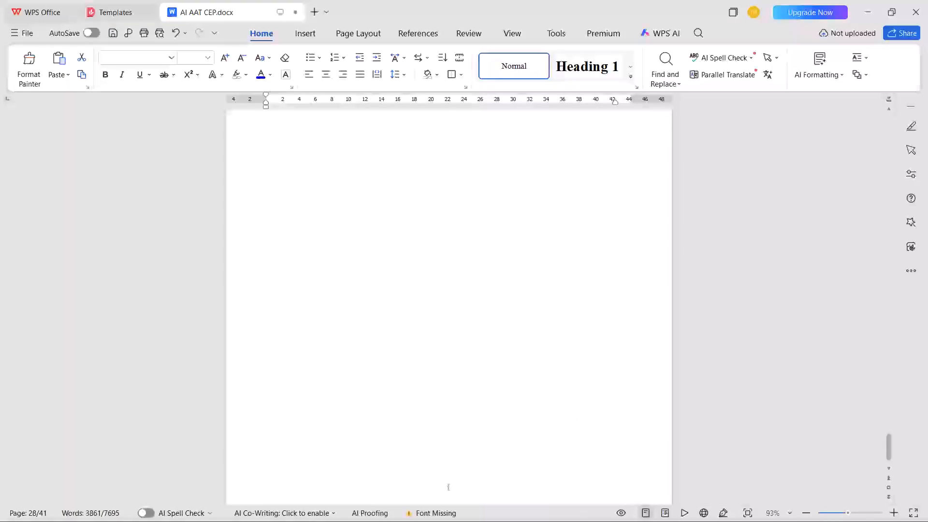
left_click_drag(315, 521, 503, 287)
scroll(503, 287, "up", 7)
key("ctrl+v")
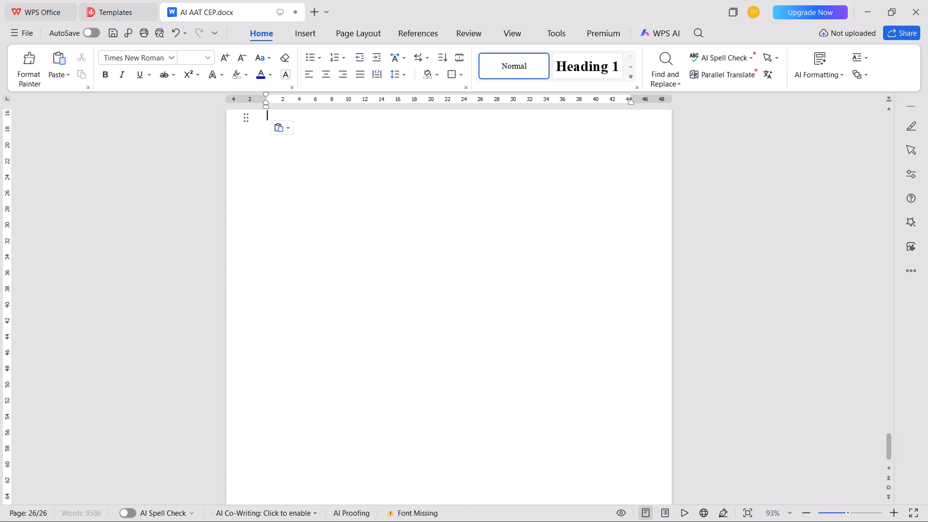
Look through the pasted condensed report from the references back to the start of Chapter 1.
scroll(445, 234, "up", 15)
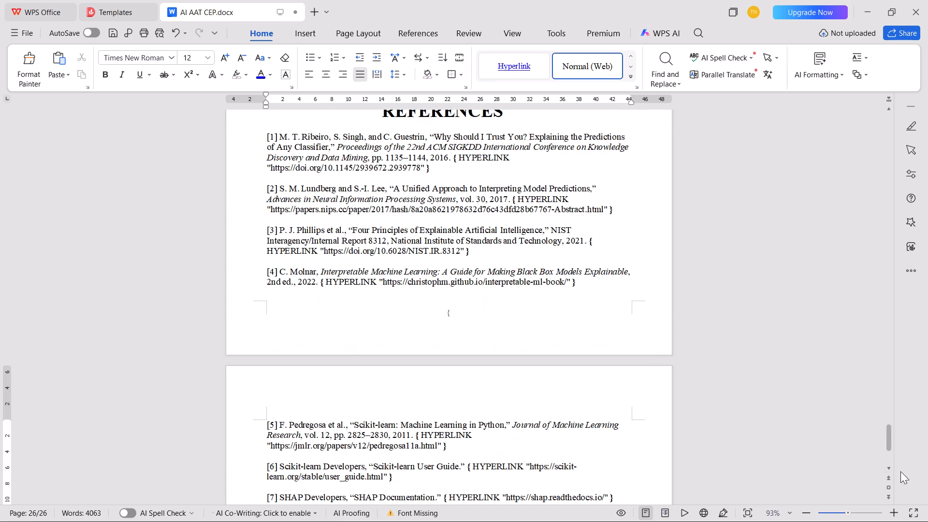
left_click_drag(887, 438, 888, 253)
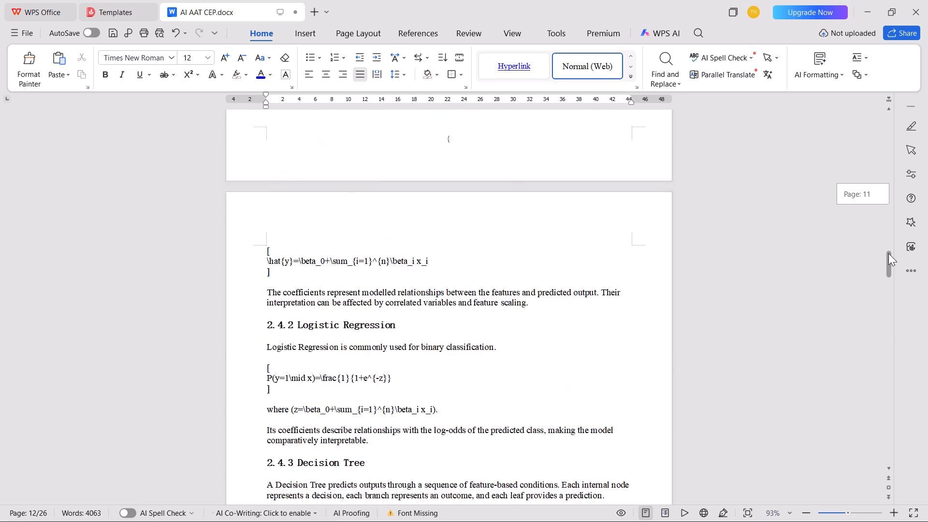
left_click_drag(888, 253, 889, 246)
scroll(604, 284, "up", 3)
scroll(598, 282, "down", 1)
scroll(597, 282, "up", 20)
scroll(453, 239, "down", 1)
scroll(441, 240, "up", 7)
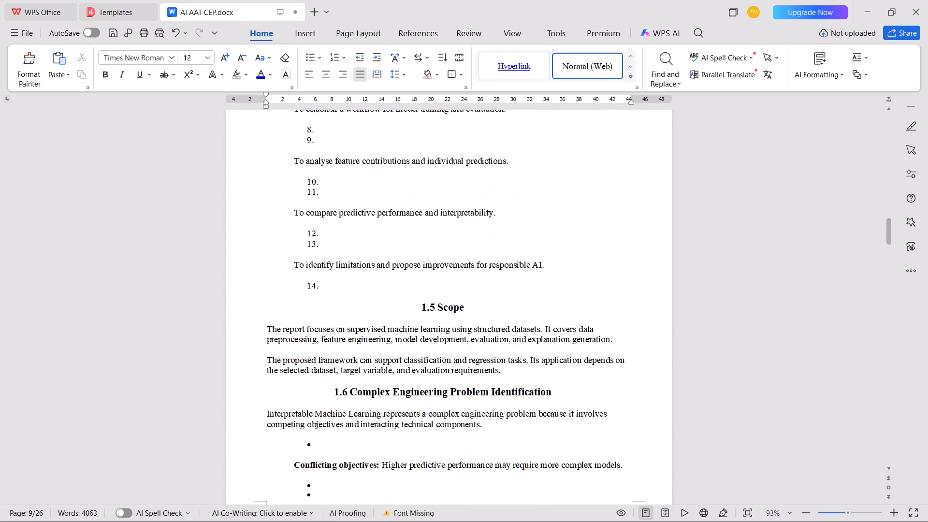
scroll(412, 240, "up", 15)
scroll(400, 244, "down", 1)
scroll(400, 244, "up", 9)
scroll(393, 245, "down", 1)
scroll(393, 245, "up", 6)
scroll(386, 245, "down", 1)
scroll(386, 245, "up", 12)
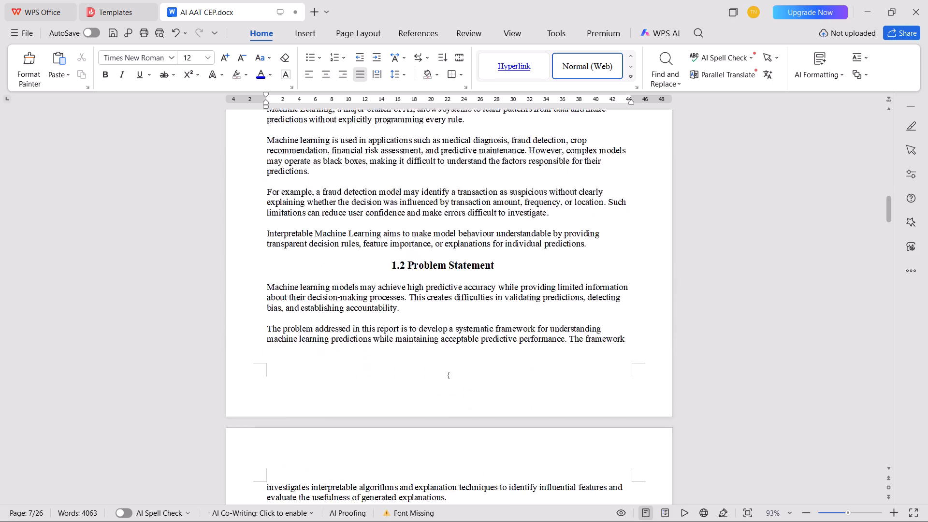
scroll(386, 245, "up", 7)
scroll(373, 249, "down", 4)
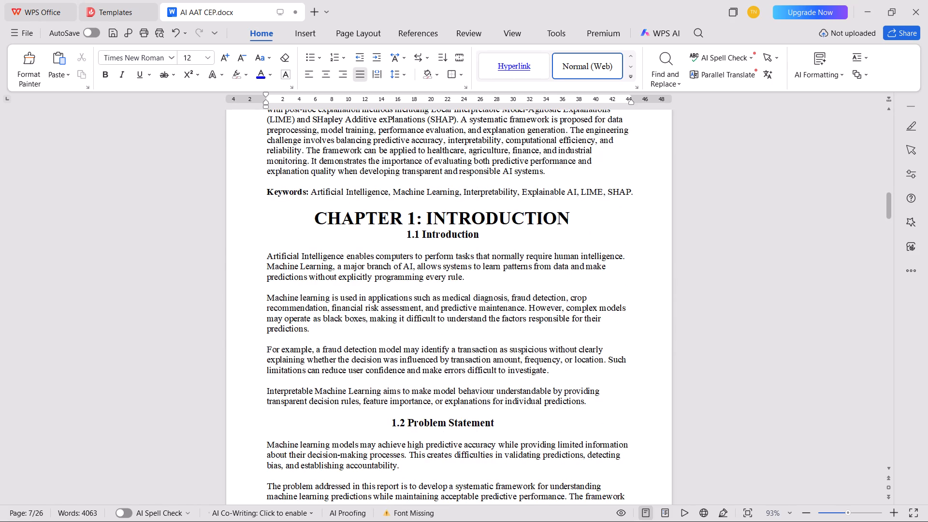
Remove the centring from the "CHAPTER 1: INTRODUCTION" and "1.1 Introduction" headings so they start at the left margin.
left_click(316, 222)
key("BackSpace")
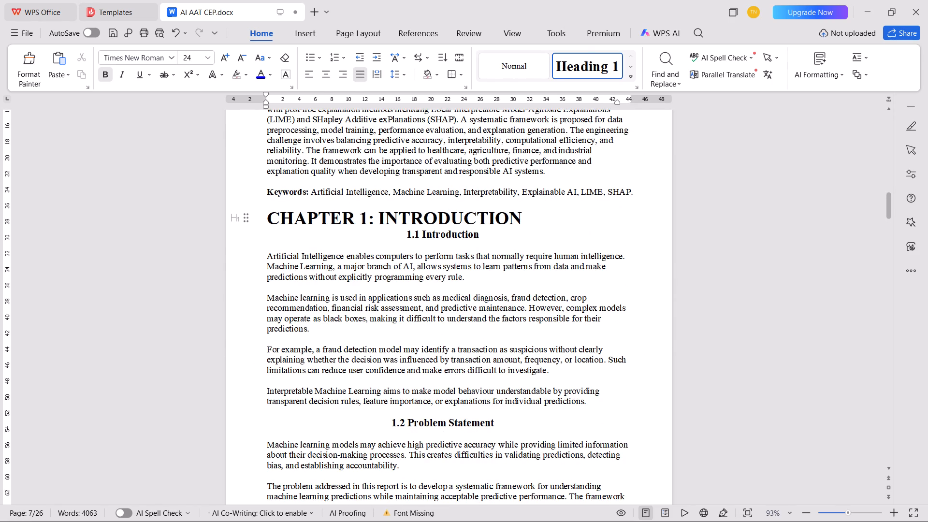
left_click(407, 237)
key("BackSpace")
key("BackSpace")
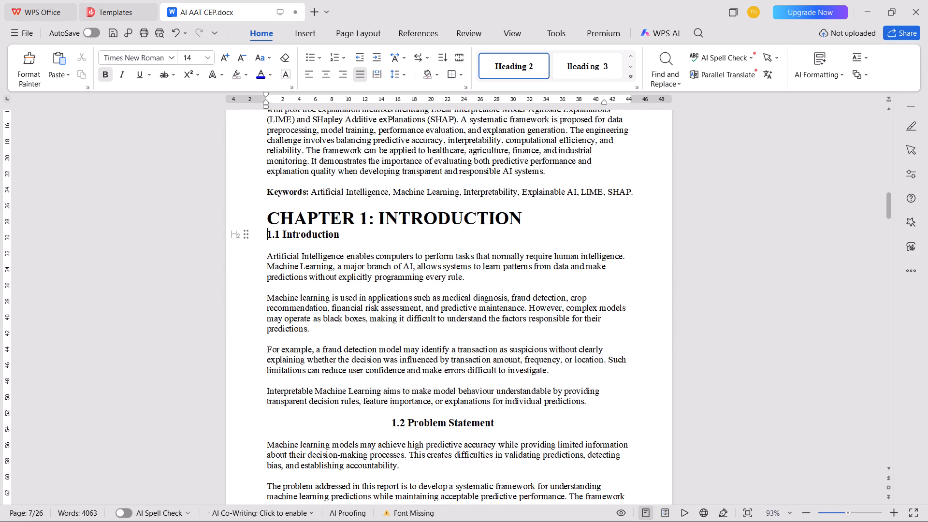
Insert a blank portrait page after the abstract's Keywords line to separate it from Chapter 1.
left_click(640, 194)
scroll(446, 217, "down", 1)
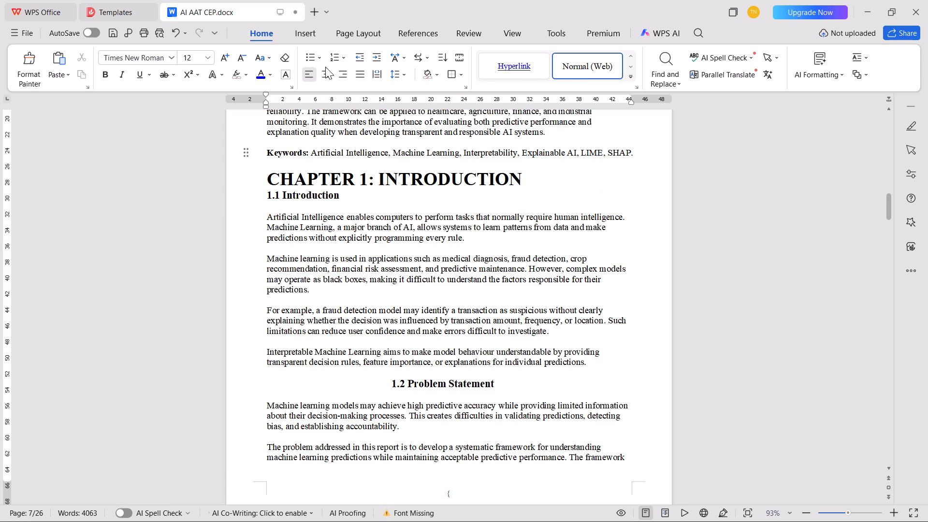
left_click(303, 37)
left_click(41, 79)
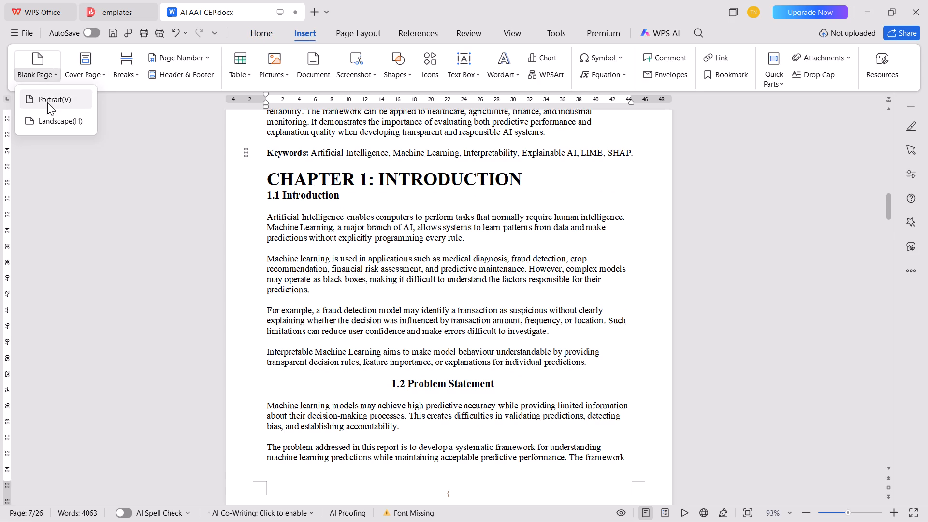
left_click(47, 102)
scroll(247, 227, "up", 9)
scroll(254, 219, "up", 18)
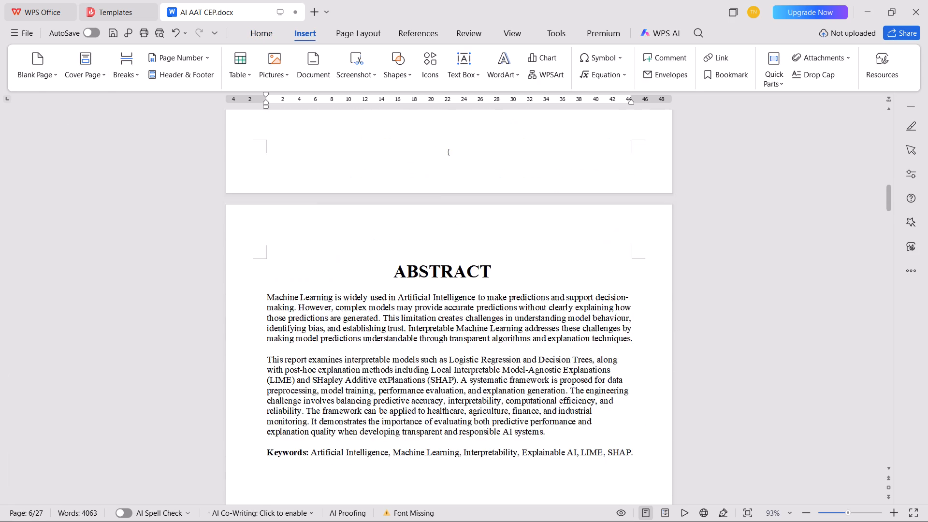
scroll(254, 218, "down", 20)
scroll(254, 218, "down", 6)
scroll(262, 214, "up", 1)
scroll(262, 214, "down", 4)
scroll(275, 223, "up", 1)
scroll(275, 224, "down", 18)
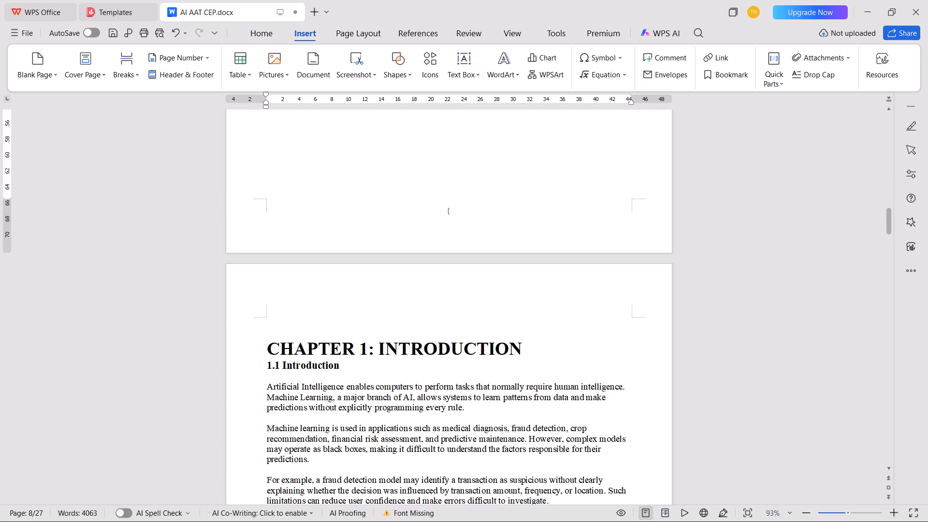
Delete the surplus blank page and empty lines between the Keywords line and the "CHAPTER 1: INTRODUCTION" heading.
left_click(286, 328)
key("BackSpace")
scroll(318, 347, "up", 2)
scroll(318, 347, "down", 1)
scroll(318, 347, "up", 6)
scroll(318, 347, "down", 7)
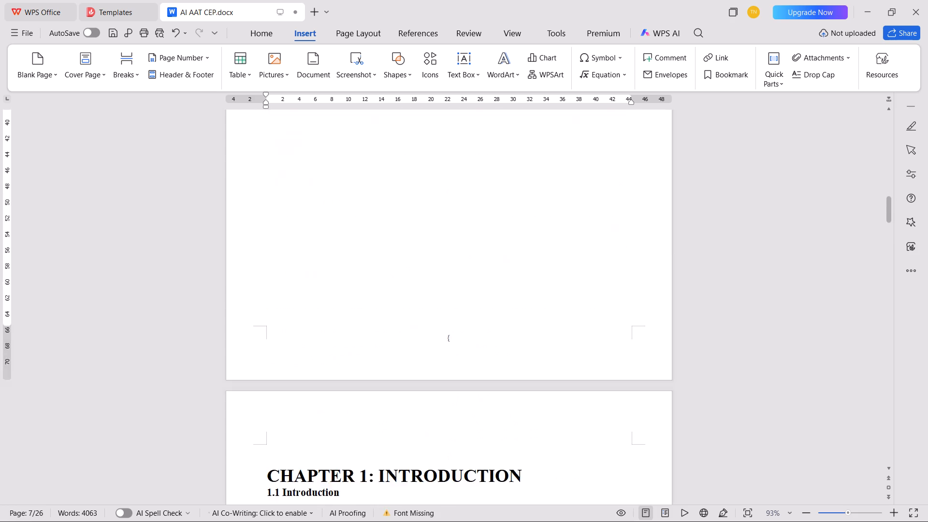
scroll(342, 308, "down", 12)
left_click(289, 260)
key("BackSpace")
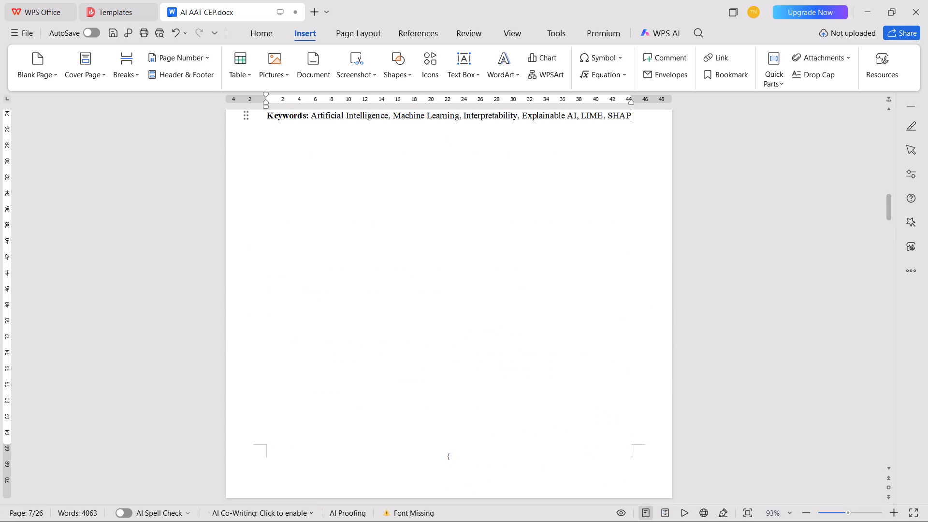
scroll(316, 274, "down", 8)
left_click(265, 315)
key("BackSpace")
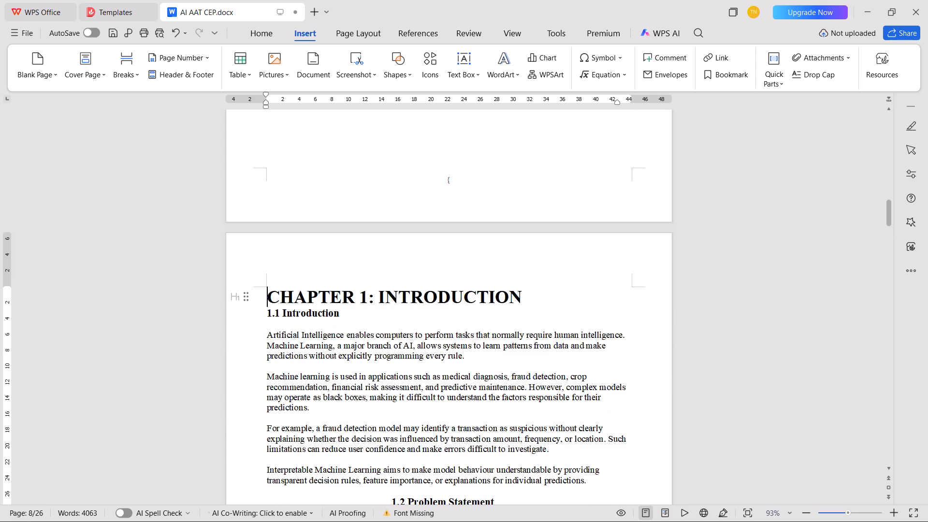
Check the page transition between the abstract's Keywords line and the Chapter 1 heading.
scroll(327, 306, "down", 9)
scroll(327, 291, "up", 2)
scroll(327, 291, "down", 1)
scroll(327, 291, "up", 8)
scroll(308, 293, "down", 2)
scroll(308, 293, "up", 5)
scroll(279, 259, "down", 2)
scroll(279, 259, "up", 4)
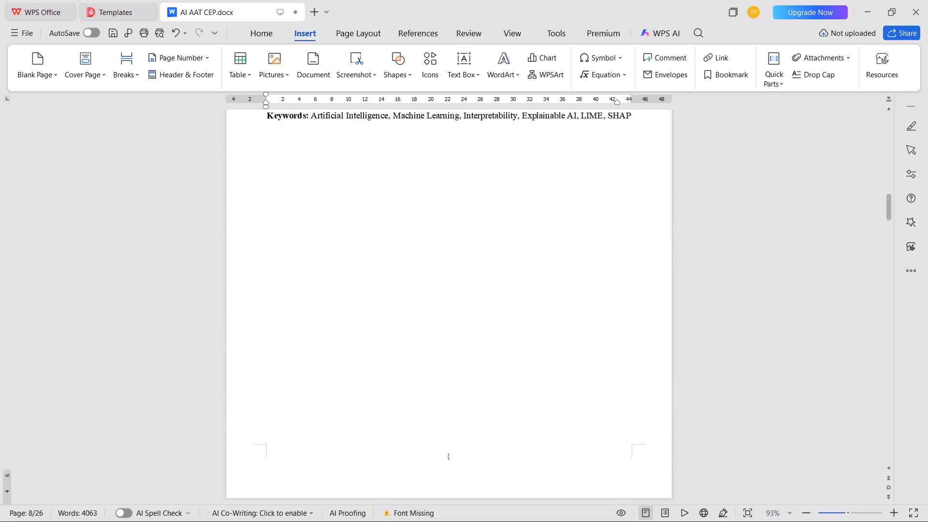
scroll(279, 259, "up", 9)
scroll(304, 276, "down", 8)
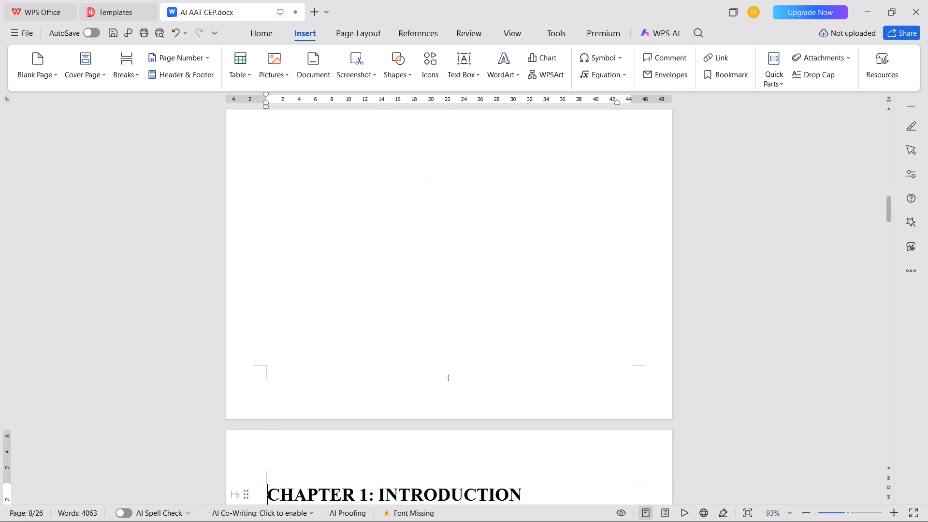
Move the headings "1.2 Problem Statement" and "1.3 Need for Interpretable Machine Learning" from centred to the left margin.
scroll(302, 275, "down", 12)
scroll(357, 320, "down", 4)
left_click(385, 265)
key("BackSpace")
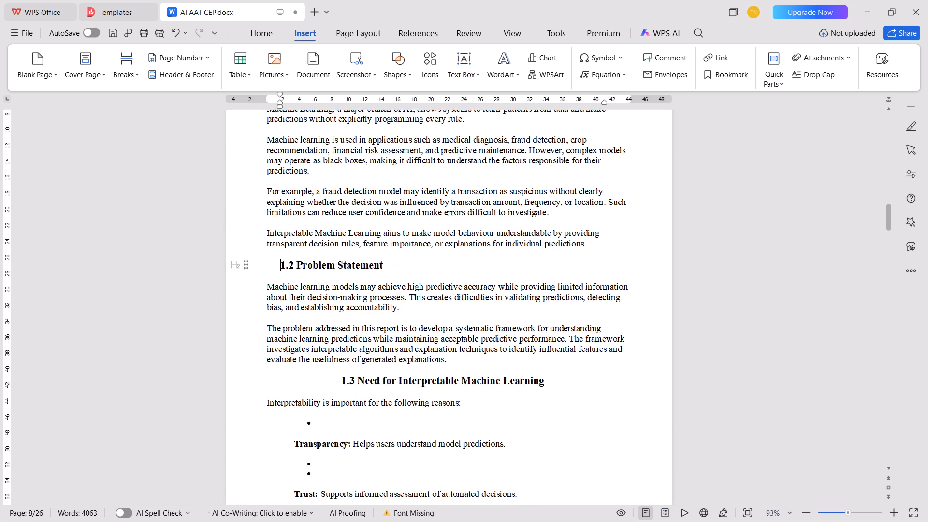
key("BackSpace")
scroll(413, 285, "up", 6)
scroll(360, 308, "down", 5)
scroll(352, 280, "up", 4)
scroll(352, 275, "down", 8)
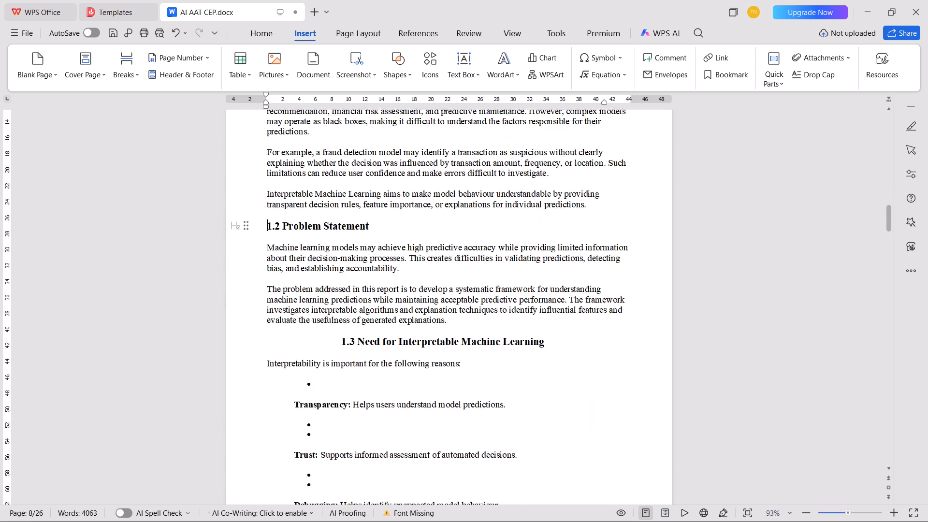
scroll(356, 268, "down", 2)
left_click(341, 260)
key("BackSpace")
key("BackSpace")
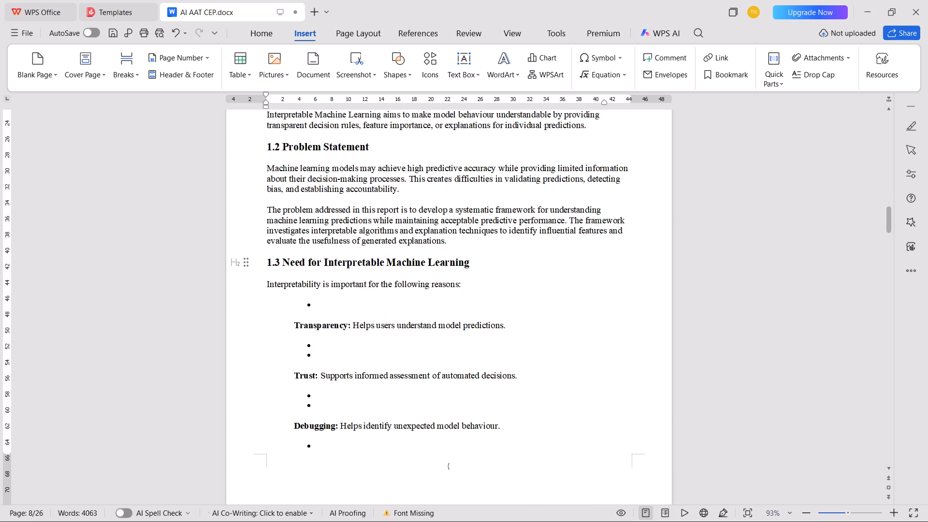
In section 1.3, delete the empty bullets before Transparency, between Transparency and Trust, and between Trust and Debugging.
left_click(367, 288)
left_click(358, 302)
key("BackSpace")
key("BackSpace")
key("BackSpace")
left_click(338, 342)
key("BackSpace")
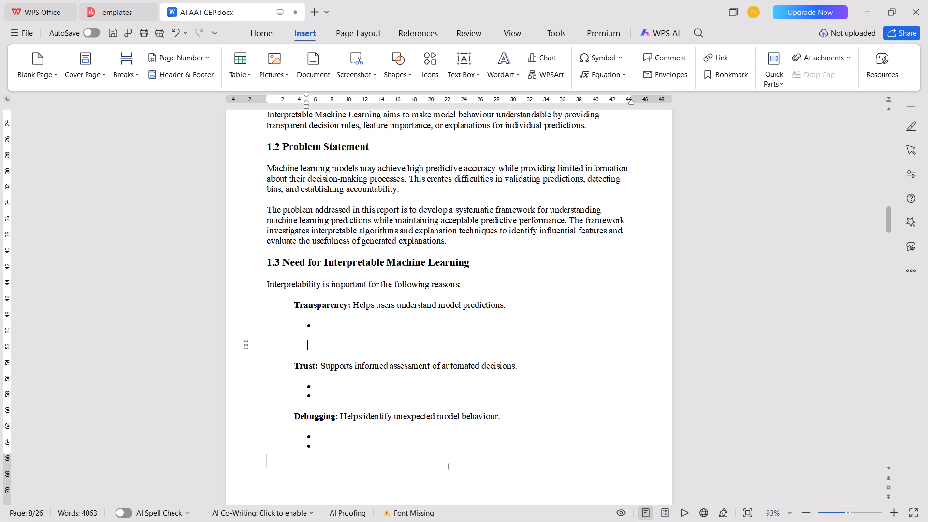
key("BackSpace")
key("BackSpace")
key("BackSpace")
left_click(332, 359)
key("BackSpace")
key("BackSpace")
key("BackSpace")
key("BackSpace")
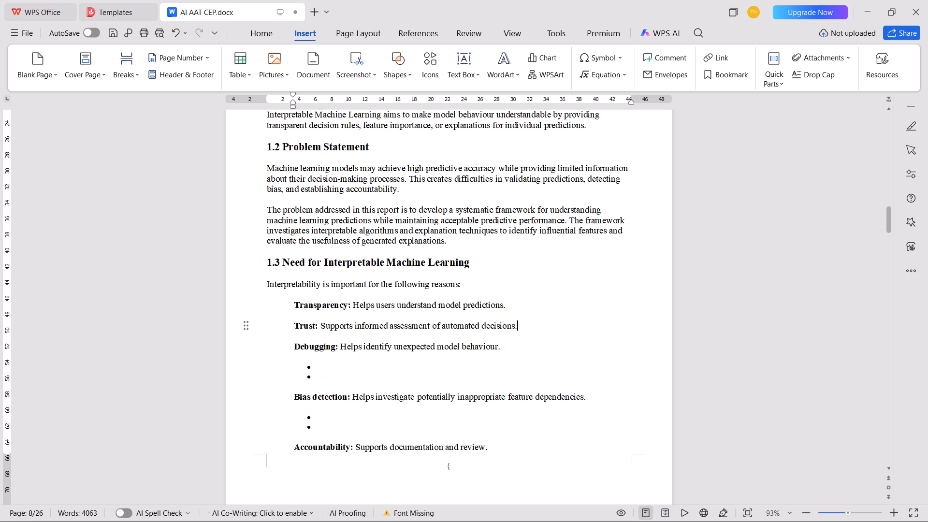
In section 1.3, delete the empty bullets between the Debugging, Bias detection, Accountability and Reliability items.
left_click(336, 385)
key("BackSpace")
key("BackSpace")
key("BackSpace")
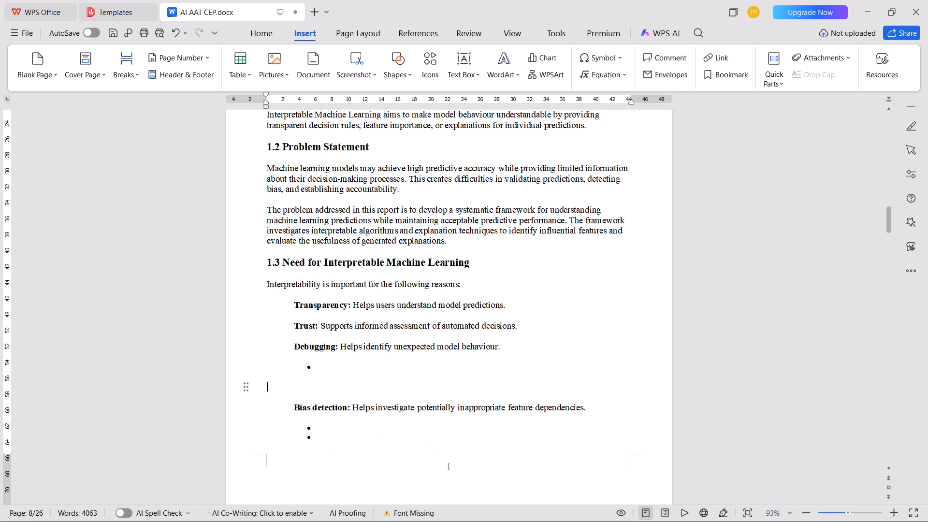
key("BackSpace")
left_click(332, 396)
key("BackSpace")
key("BackSpace")
key("BackSpace")
key("BackSpace")
scroll(333, 391, "down", 4)
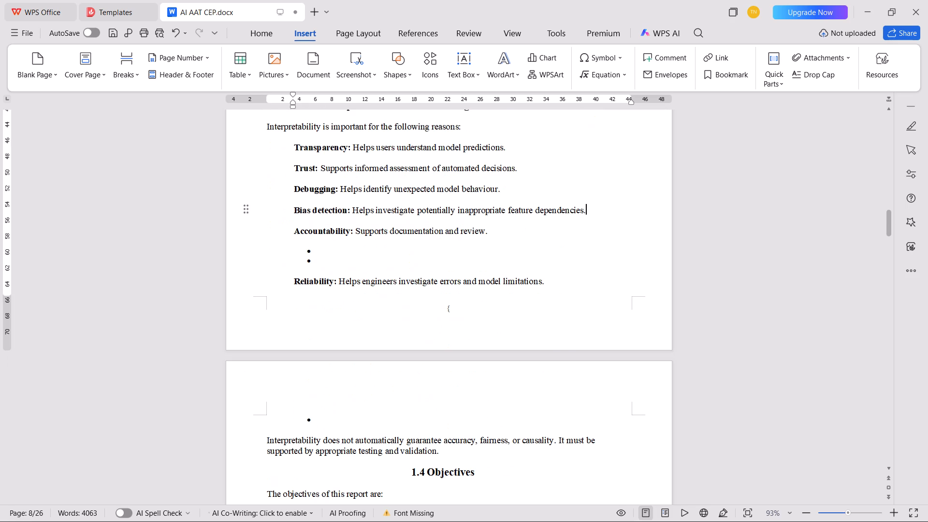
left_click(346, 265)
key("BackSpace")
key("BackSpace")
key("BackSpace")
key("BackSpace")
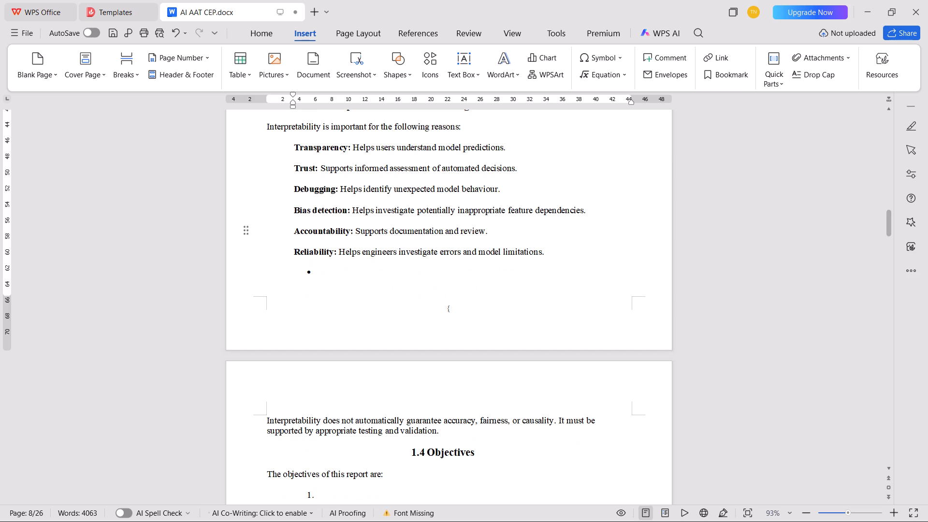
In section 1.3, delete the empty bullet after the Reliability item.
left_click(336, 294)
key("BackSpace")
key("BackSpace")
key("BackSpace")
Move the heading "1.4 Objectives" from centred to the left margin.
scroll(332, 371, "down", 3)
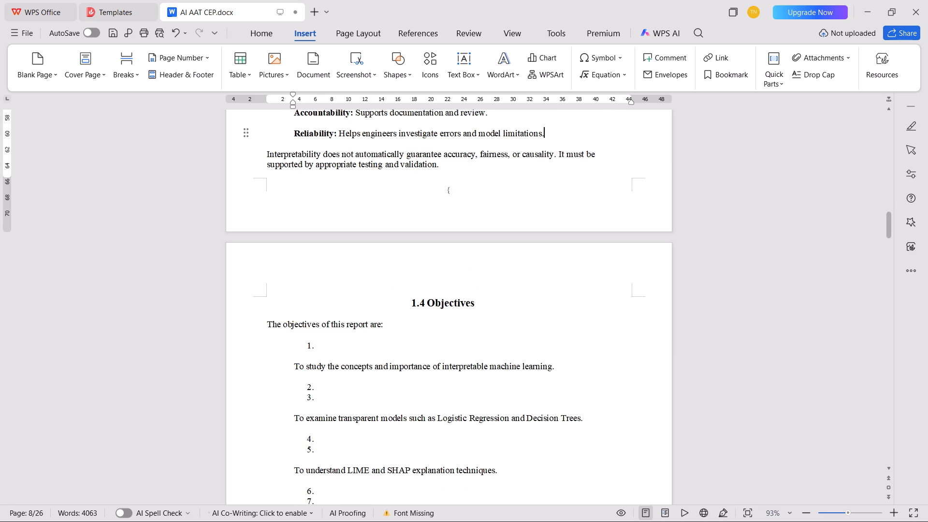
left_click(404, 304)
key("BackSpace")
key("BackSpace")
In section 1.4, delete the empty numbered lines before the "To study the concepts" objective and between it and "To examine transparent models".
left_click(362, 342)
key("BackSpace")
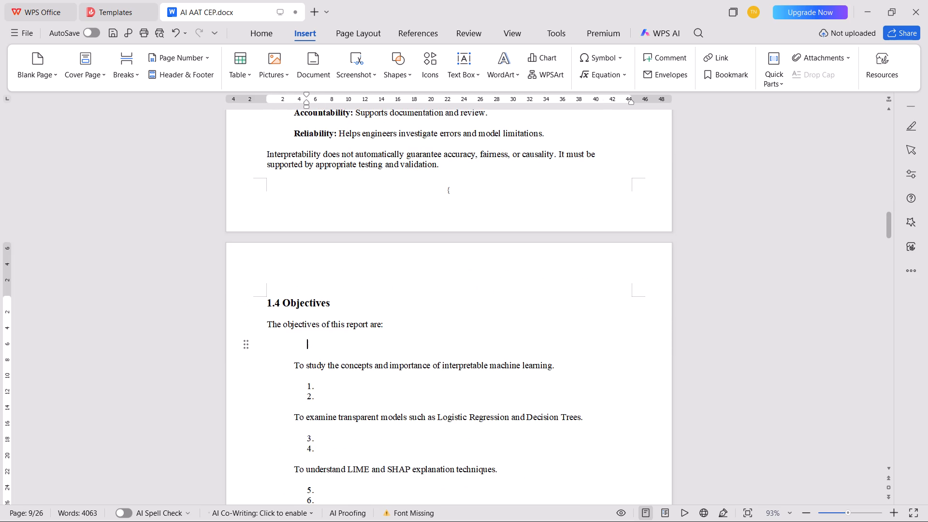
key("BackSpace")
key("BackSpace")
left_click(334, 386)
key("BackSpace")
key("BackSpace")
key("BackSpace")
scroll(334, 383, "down", 2)
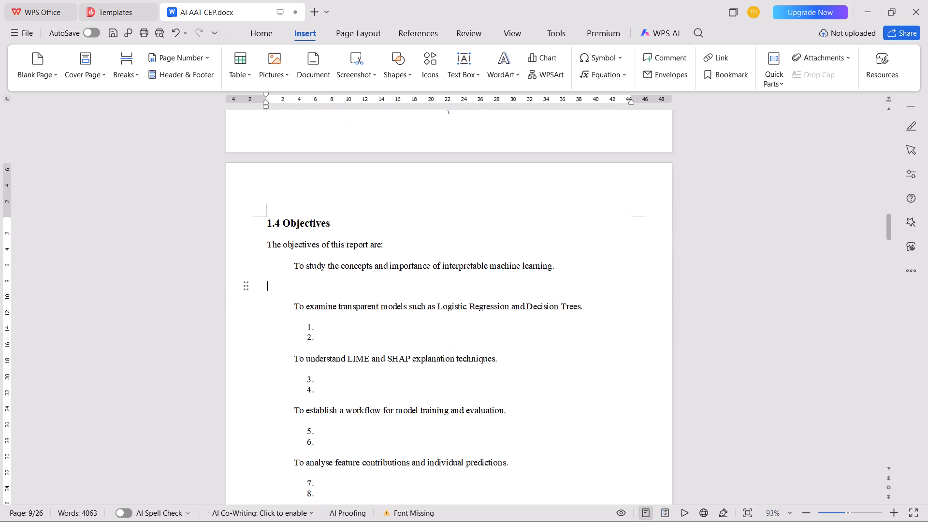
key("BackSpace")
Delete the empty numbered lines between the "To examine transparent models", "To understand LIME and SHAP" and "To establish a workflow" objectives.
left_click(336, 328)
key("BackSpace")
key("BackSpace")
key("BackSpace")
key("BackSpace")
left_click(332, 337)
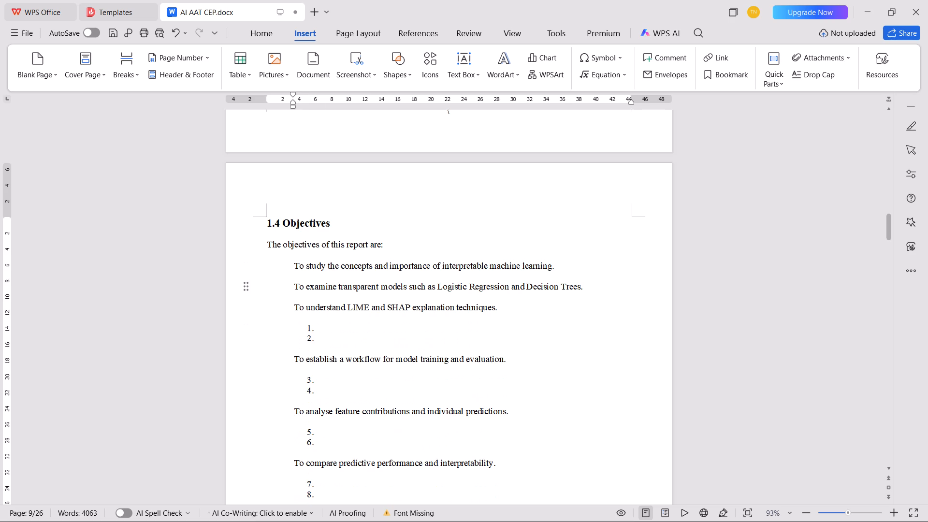
key("BackSpace")
key("BackSpace")
key("BackSpace")
key("BackSpace")
Delete the empty numbered lines between the "To establish a workflow", "To analyse feature contributions" and "To compare predictive performance" objectives.
left_click(333, 360)
key("BackSpace")
key("BackSpace")
key("BackSpace")
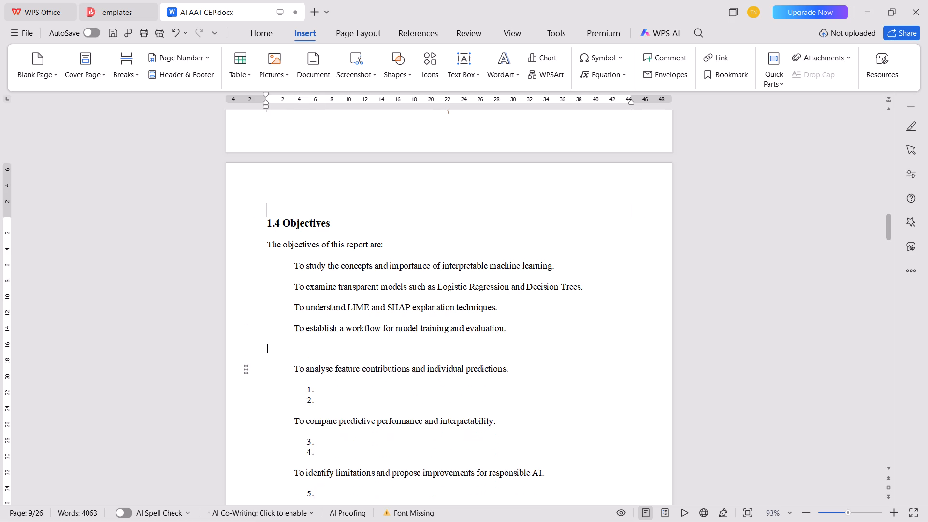
key("BackSpace")
left_click(333, 373)
left_click(334, 379)
key("BackSpace")
key("BackSpace")
key("BackSpace")
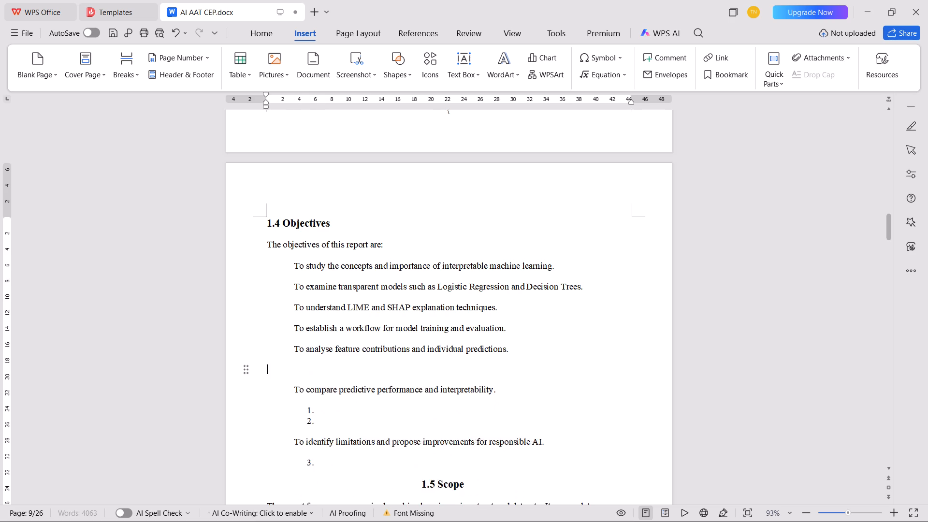
key("BackSpace")
Delete the empty numbered lines between the "To compare predictive performance" and "To identify limitations" objectives and after the latter.
left_click(331, 399)
key("BackSpace")
key("BackSpace")
key("BackSpace")
key("BackSpace")
left_click(331, 414)
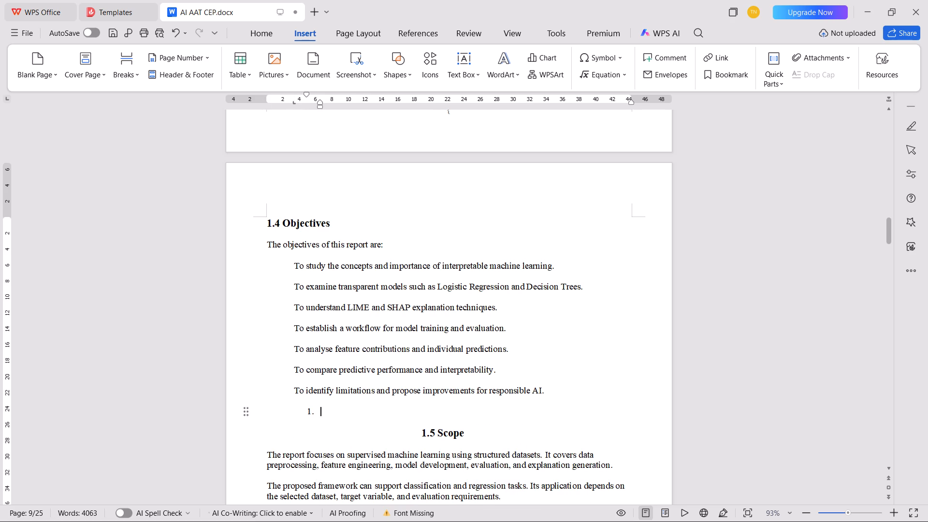
key("BackSpace")
key("BackSpace")
key("BackSpace")
Move the headings "1.5 Scope" and "1.6 Complex Engineering Problem Identification" from centred to the left margin.
scroll(335, 383, "down", 1)
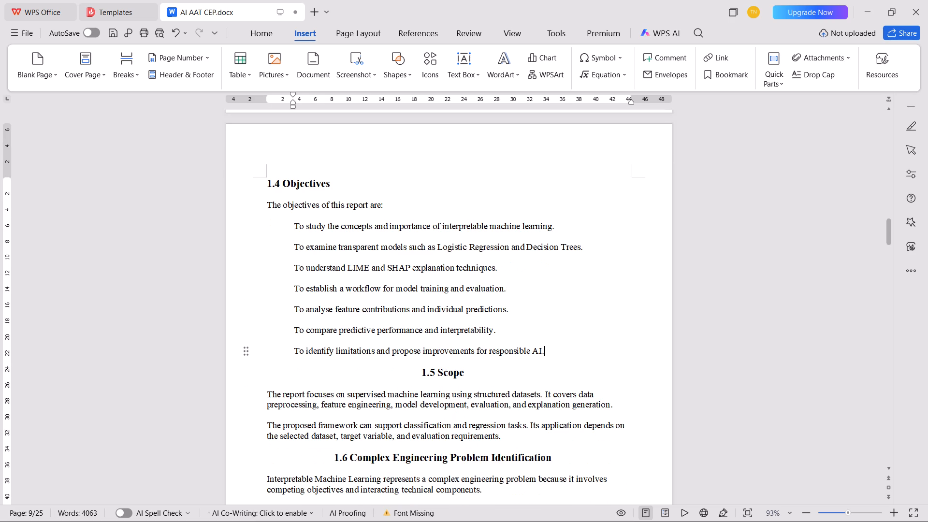
left_click(420, 368)
key("BackSpace")
key("BackSpace")
scroll(440, 363, "down", 4)
left_click(333, 338)
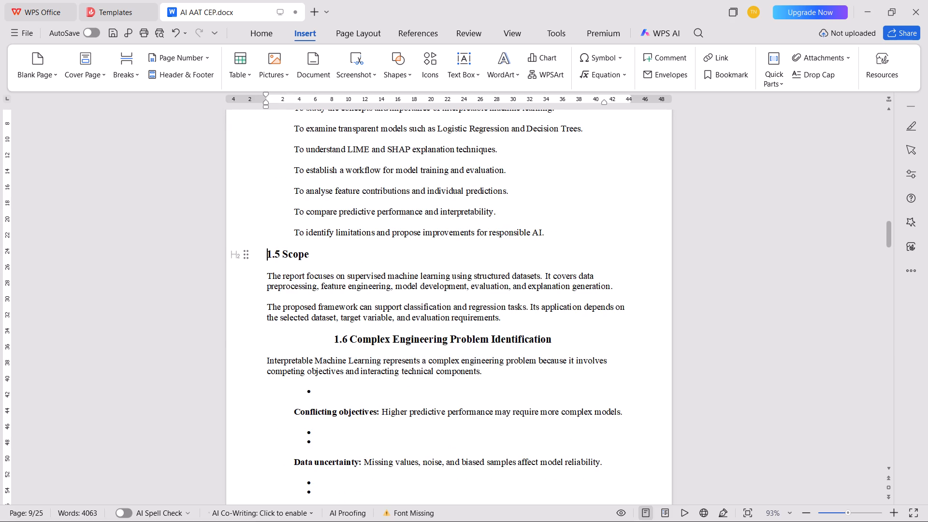
key("BackSpace")
key("BackSpace")
In section 1.6, delete the empty bullets before Conflicting objectives and between Conflicting objectives and Data uncertainty.
left_click(333, 392)
key("BackSpace")
key("BackSpace")
scroll(384, 361, "down", 4)
key("BackSpace")
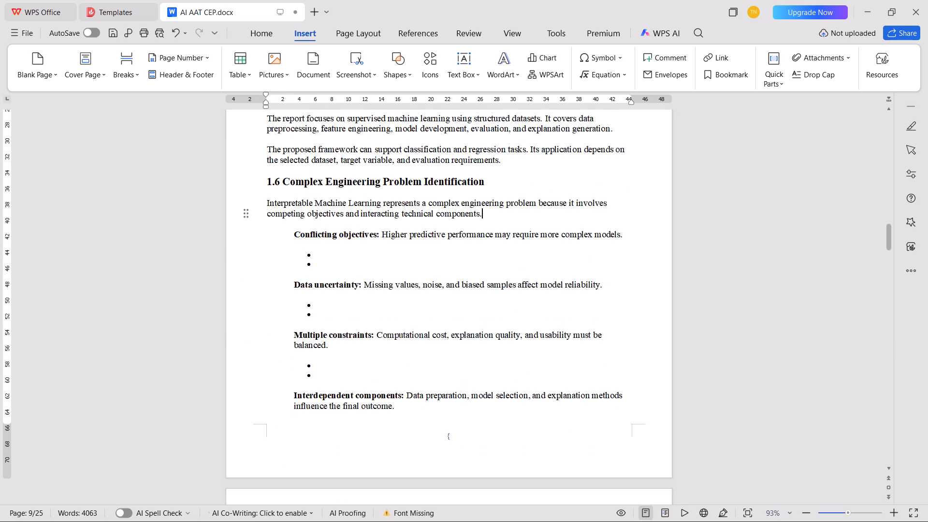
left_click(373, 264)
key("BackSpace")
key("BackSpace")
key("BackSpace")
key("BackSpace")
In section 1.6, delete the empty bullets between the Data uncertainty, Multiple constraints and Interdependent components items.
left_click(343, 291)
key("BackSpace")
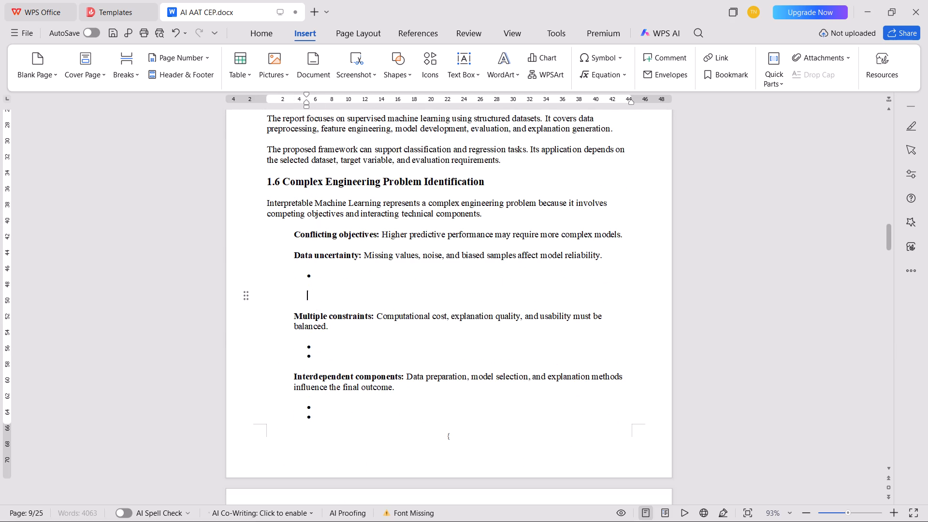
key("BackSpace")
key("BackSpace")
key("BackSpace")
left_click(348, 312)
key("BackSpace")
key("BackSpace")
key("BackSpace")
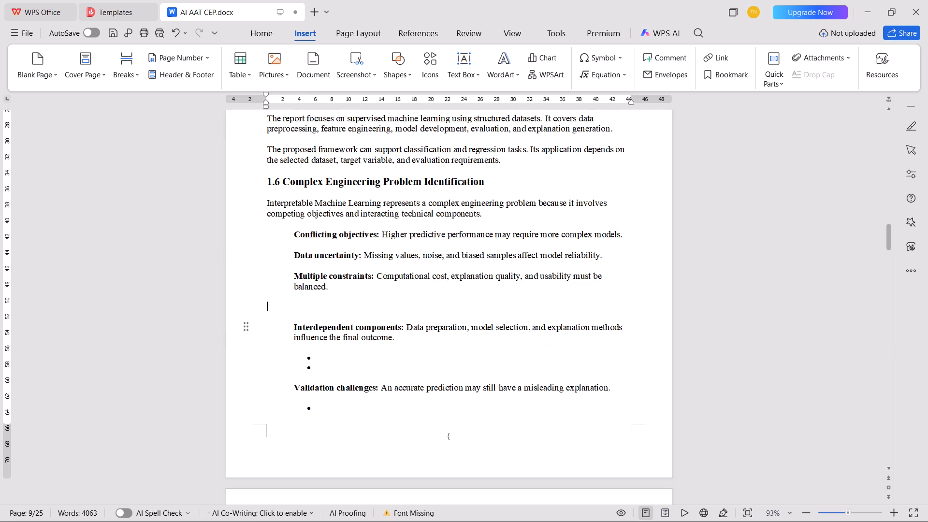
key("BackSpace")
In section 1.6, delete the empty bullets between Interdependent components and Validation challenges and after Validation challenges.
left_click(332, 347)
key("BackSpace")
key("BackSpace")
key("BackSpace")
key("BackSpace")
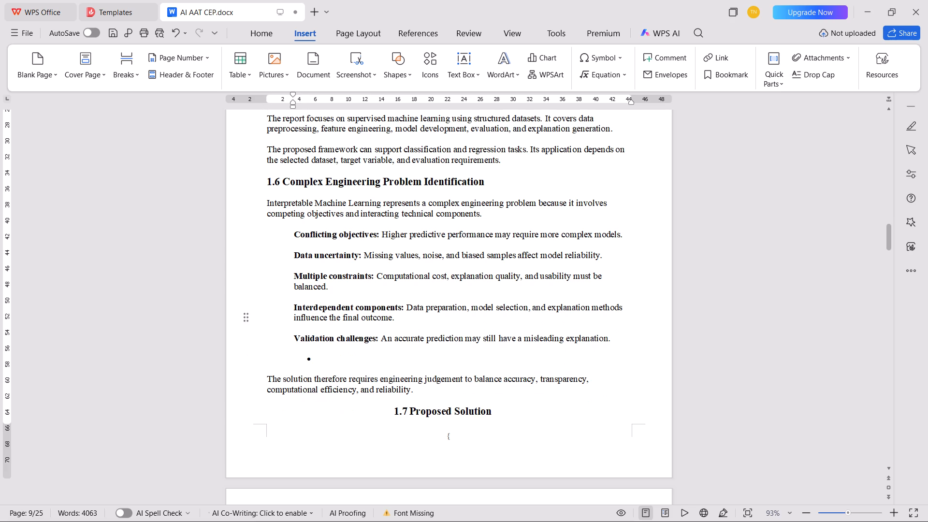
left_click(333, 357)
key("BackSpace")
key("BackSpace")
key("BackSpace")
Move the heading "1.7 Proposed Solution" from centred to the left margin.
left_click(394, 391)
key("BackSpace")
key("BackSpace")
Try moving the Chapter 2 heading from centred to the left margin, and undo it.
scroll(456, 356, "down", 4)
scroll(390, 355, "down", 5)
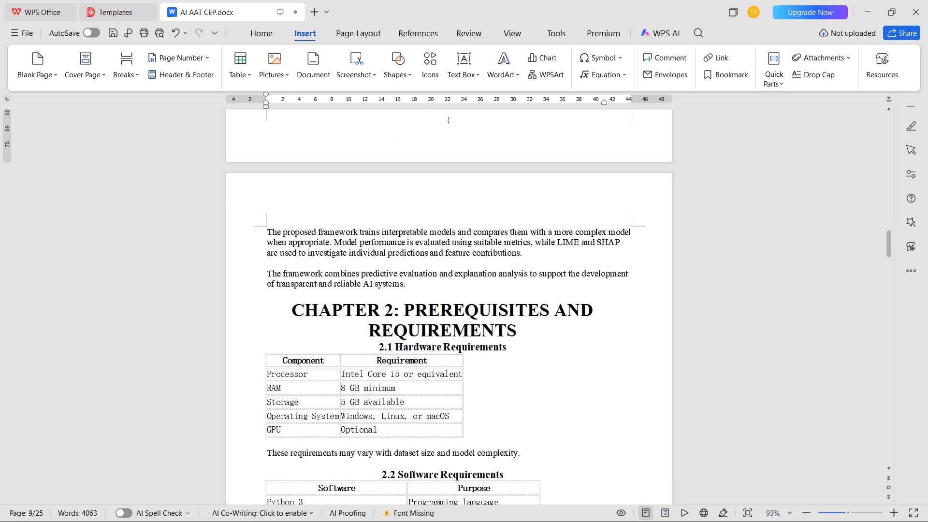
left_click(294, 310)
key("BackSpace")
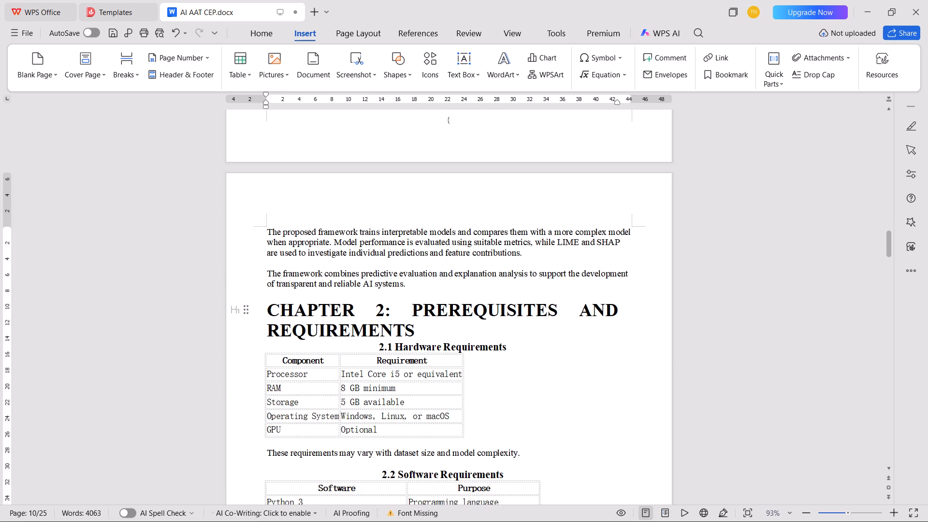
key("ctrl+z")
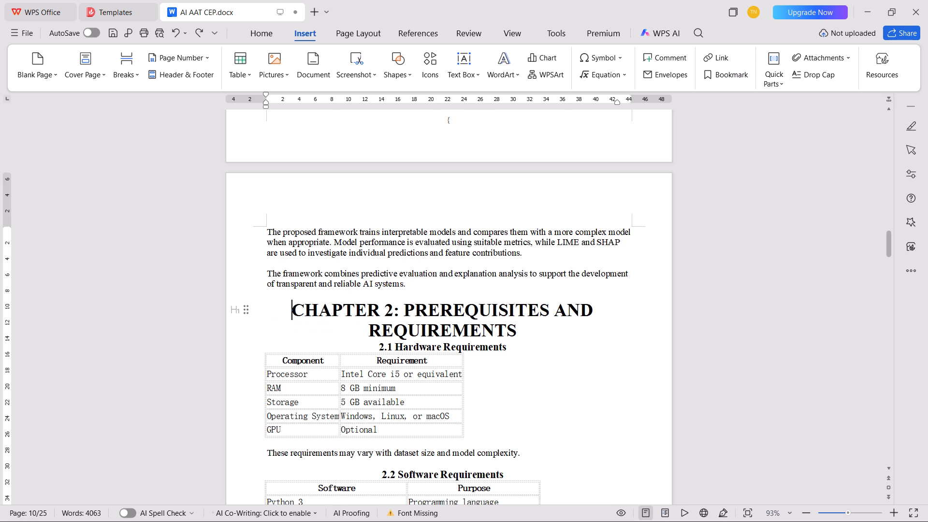
Insert a blank page after the closing paragraph of section 1.7, before the Chapter 2 heading.
left_click(419, 286)
left_click(258, 35)
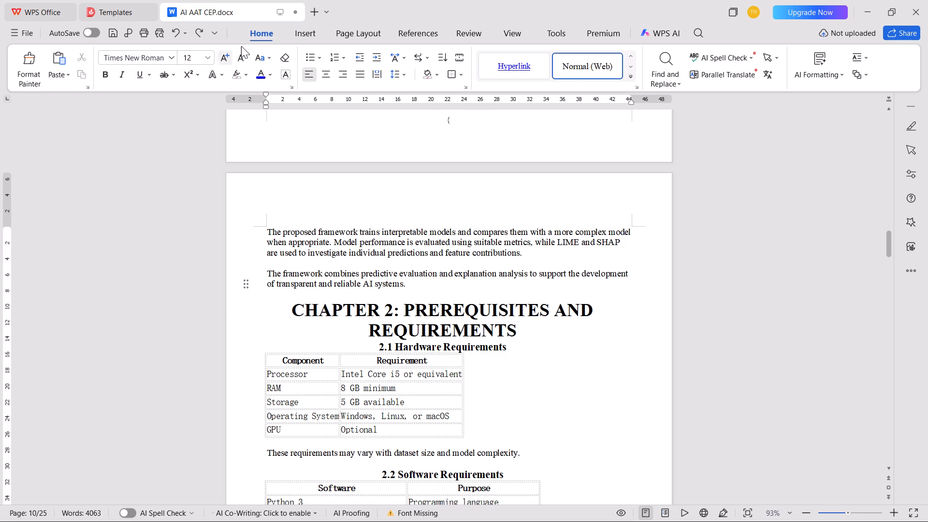
left_click(290, 39)
left_click(36, 76)
left_click(38, 103)
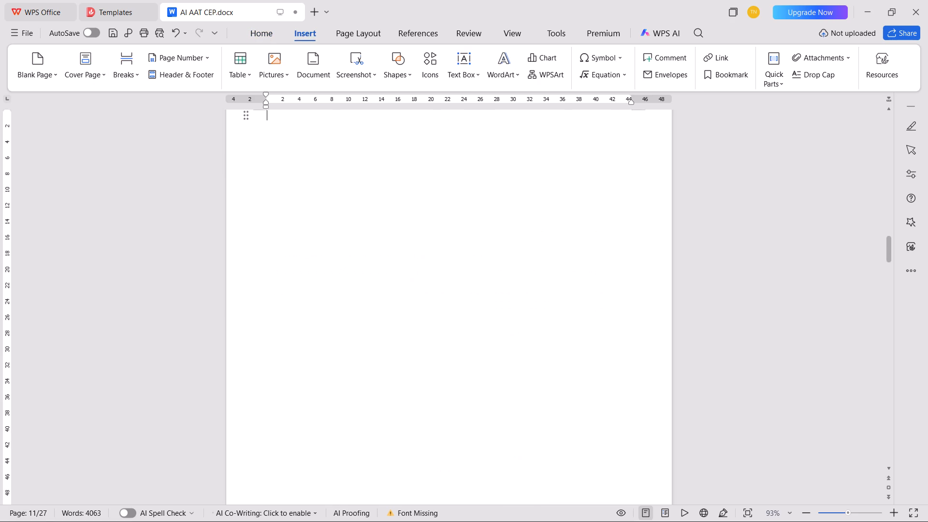
Remove the surplus blank page before Chapter 2 so it starts on its own page, with its heading no longer centred.
scroll(234, 212, "up", 4)
key("BackSpace")
scroll(267, 202, "up", 3)
scroll(296, 197, "down", 2)
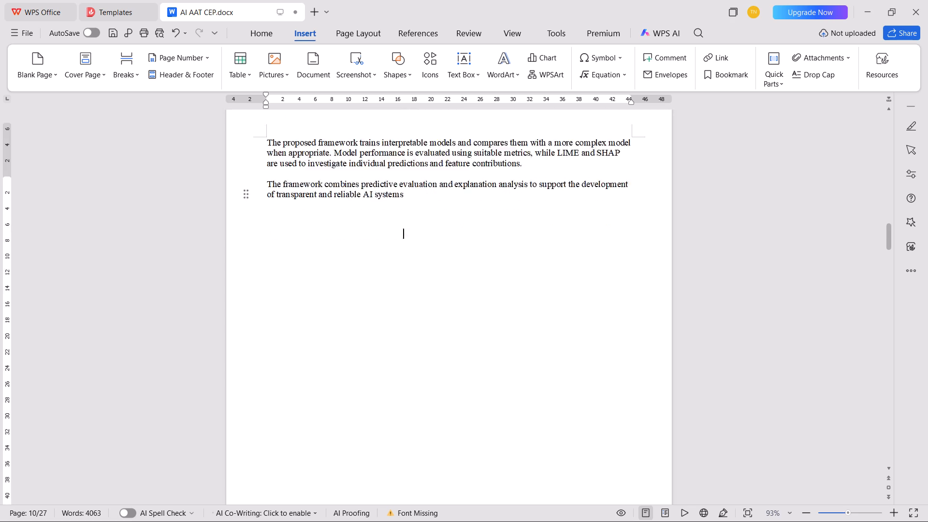
scroll(301, 199, "down", 18)
scroll(303, 266, "down", 16)
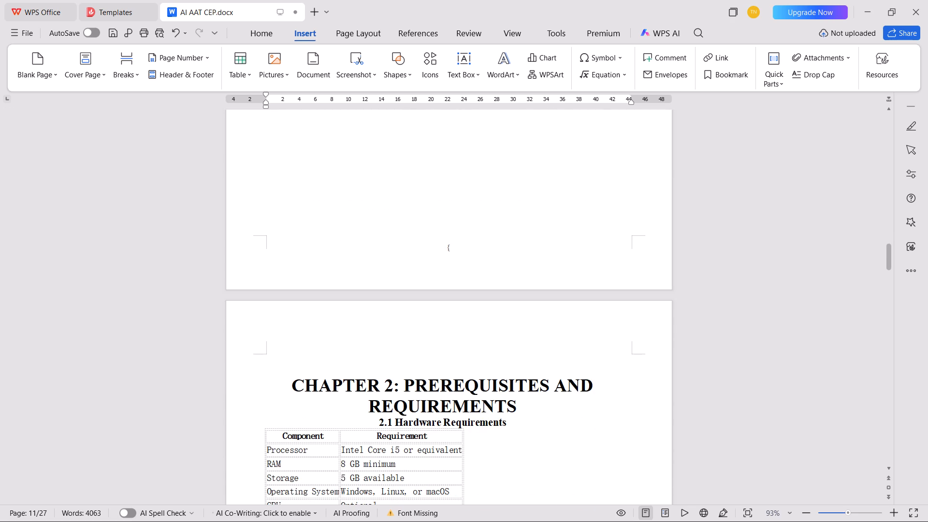
left_click(290, 384)
key("BackSpace")
key("BackSpace")
key("BackSpace")
Move the headings "2.1 Hardware Requirements", "2.2 Software Requirements" and "2.3 Theoretical Prerequisites" from centred to the left margin.
scroll(325, 308, "up", 7)
scroll(323, 285, "down", 20)
scroll(323, 285, "down", 15)
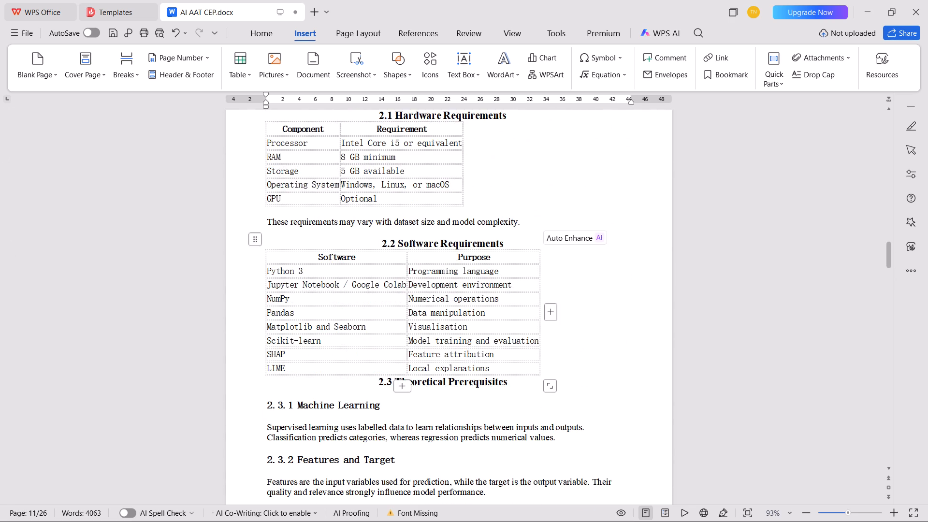
scroll(346, 279, "up", 3)
left_click(377, 190)
key("BackSpace")
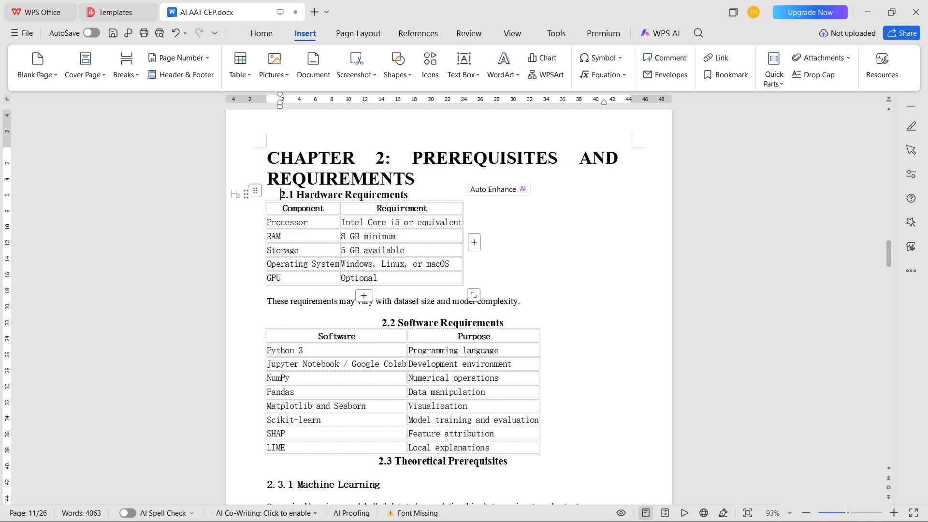
key("BackSpace")
left_click(380, 318)
key("BackSpace")
key("BackSpace")
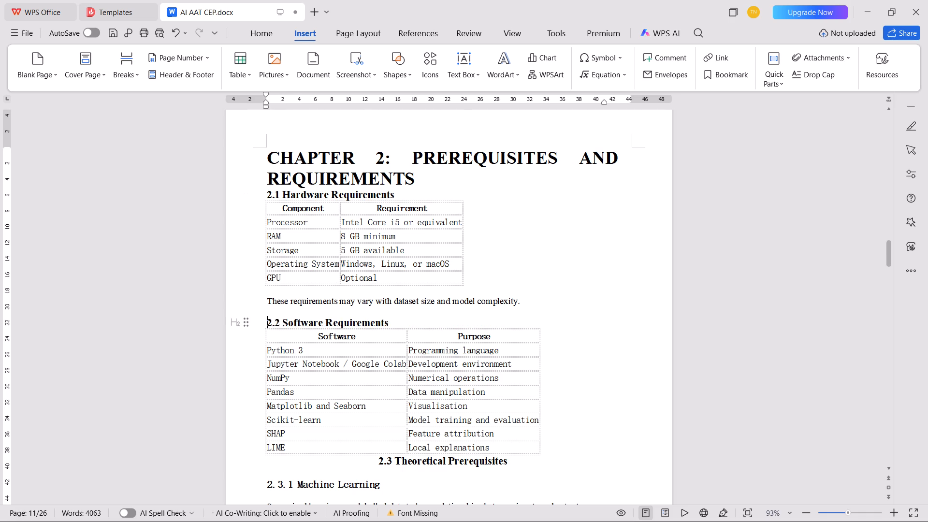
scroll(362, 305, "down", 5)
left_click(374, 304)
key("BackSpace")
key("BackSpace")
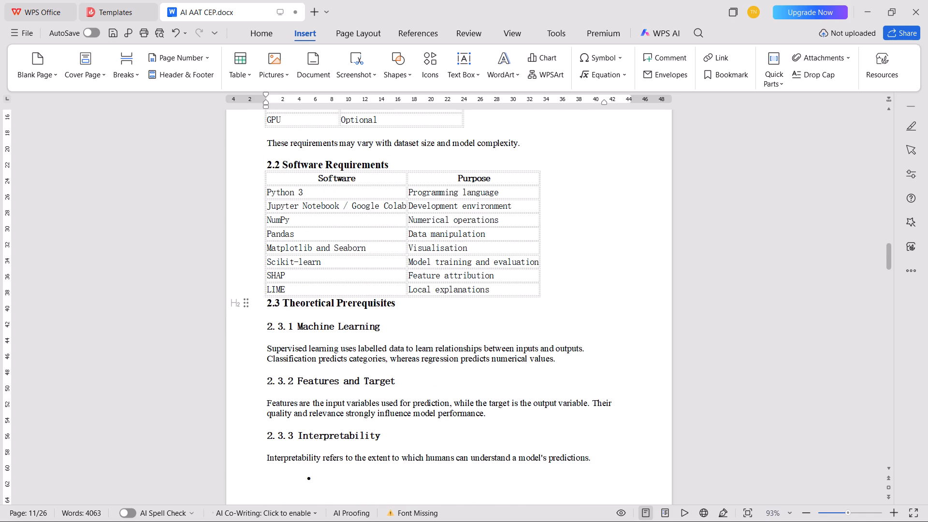
In section 2.3.3, delete the empty bullet before the Intrinsic interpretability item.
scroll(303, 348, "down", 5)
left_click(322, 320)
key("BackSpace")
key("BackSpace")
key("BackSpace")
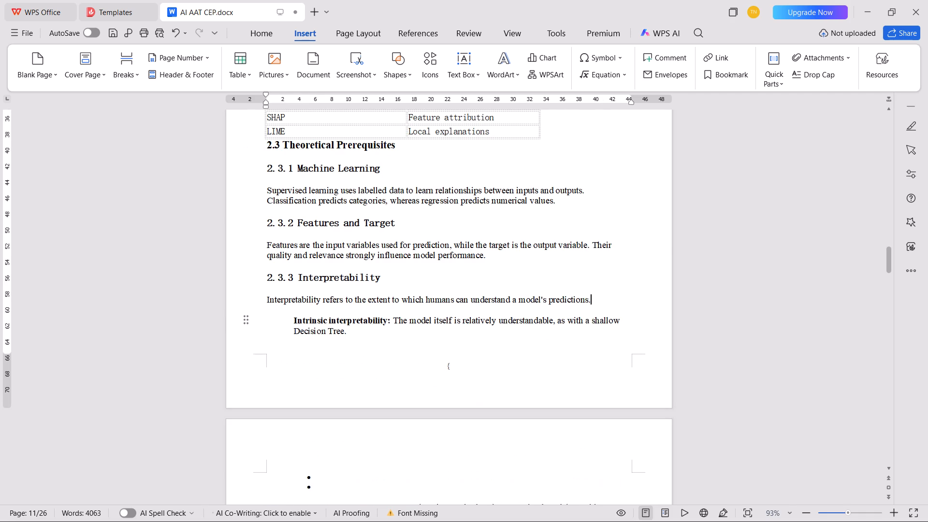
In section 2.3.3, delete the two empty bullets between Intrinsic interpretability and Post-hoc interpretability.
scroll(334, 341, "down", 5)
left_click(341, 280)
key("BackSpace")
key("BackSpace")
key("BackSpace")
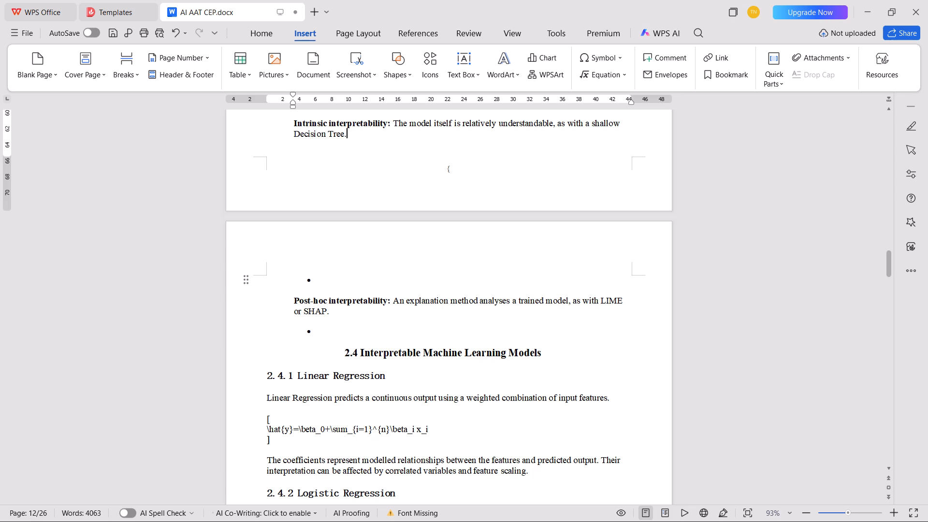
key("BackSpace")
key("ctrl+z")
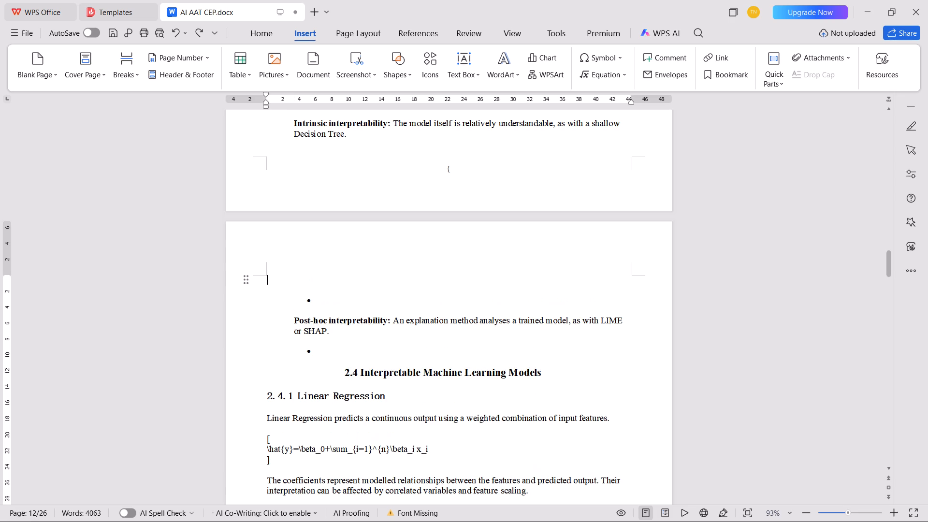
key("BackSpace")
left_click(321, 287)
key("BackSpace")
key("BackSpace")
key("BackSpace")
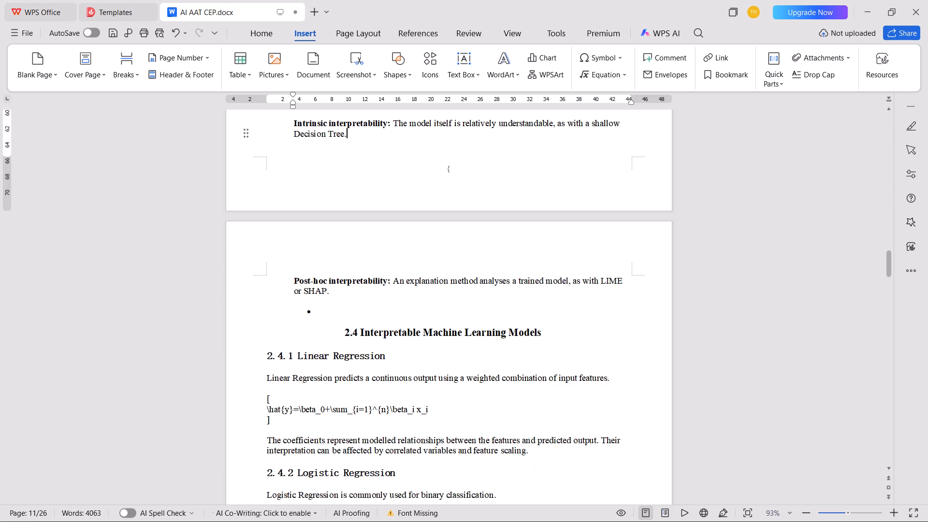
Delete the empty bullet after the Post-hoc interpretability item, keeping the item's text intact.
left_click(324, 304)
key("BackSpace")
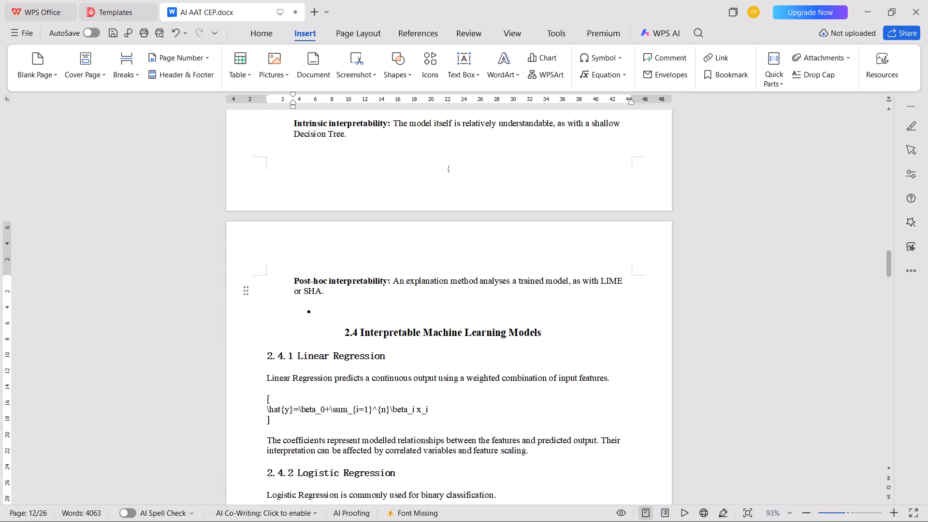
key("ctrl+z")
key("Down")
key("BackSpace")
key("BackSpace")
key("BackSpace")
Move the heading "2.4 Interpretable Machine Learning Models" from centred to the left margin.
left_click(341, 318)
key("BackSpace")
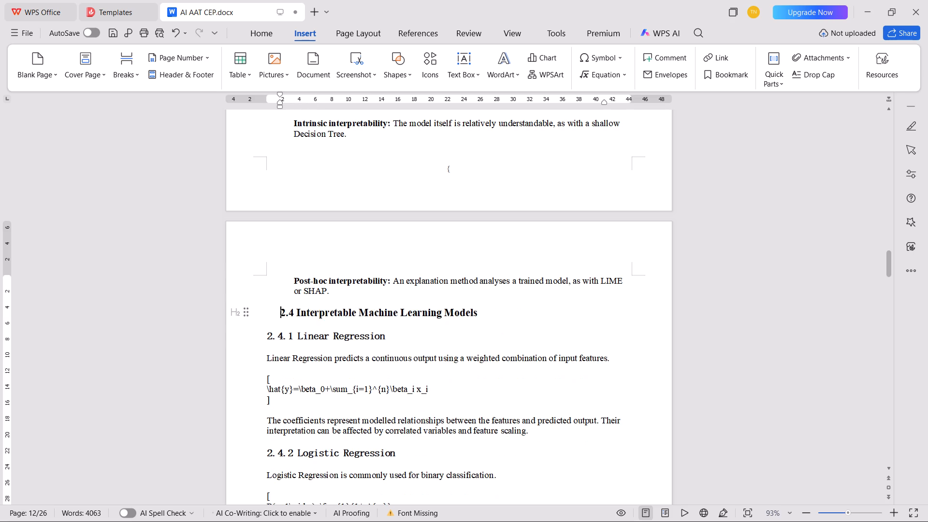
key("BackSpace")
In section 2.4.1 Linear Regression, delete the bracketed raw LaTeX equation, keeping the coefficients paragraph on its own line.
scroll(353, 361, "down", 3)
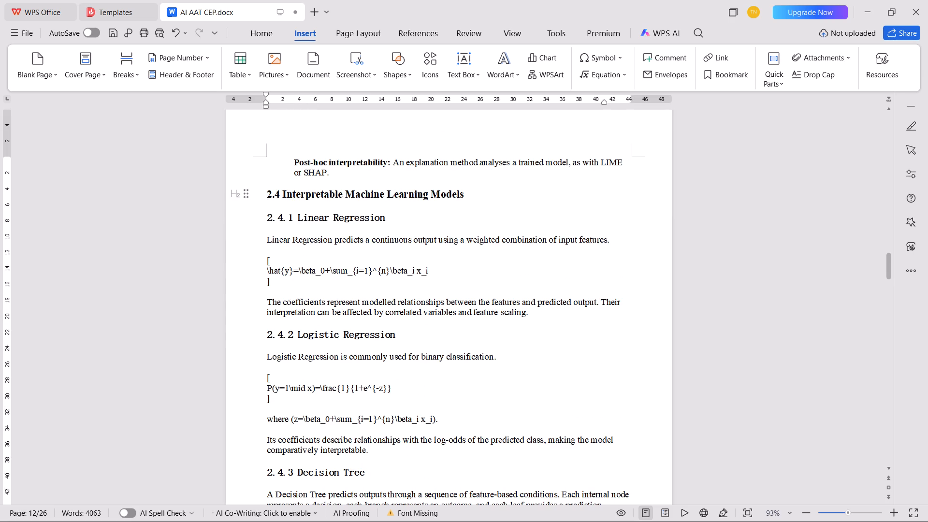
left_click_drag(275, 292, 263, 257)
key("BackSpace")
key("BackSpace")
key("Return")
In section 2.4.2 Logistic Regression, delete the bracketed raw LaTeX equation above the "where" line.
scroll(288, 286, "down", 2)
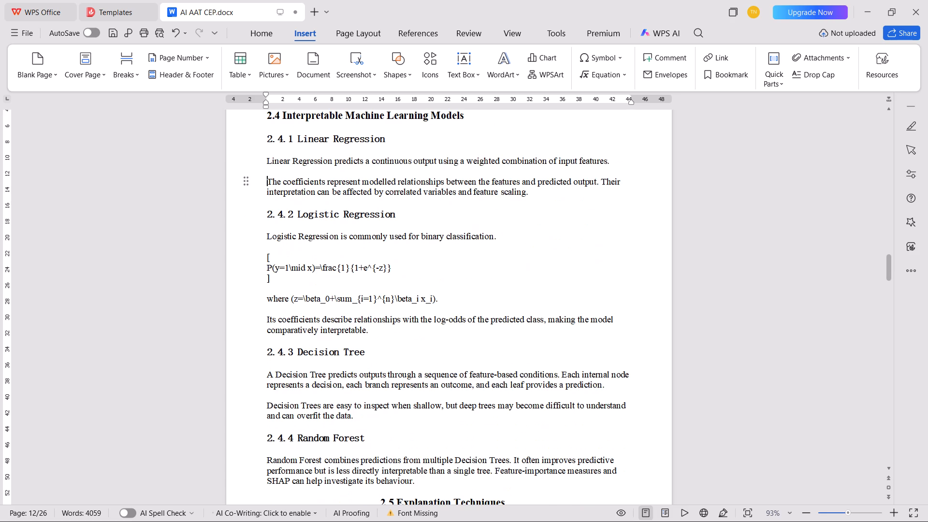
left_click_drag(278, 283, 255, 258)
key("BackSpace")
scroll(282, 283, "down", 1)
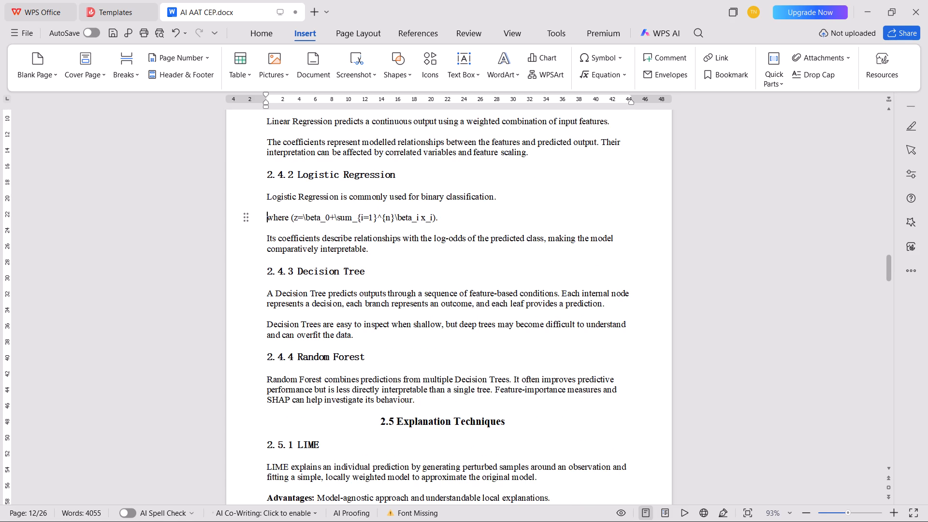
In section 2.4.2 Logistic Regression, delete the "where" line containing the raw LaTeX definition of z.
left_click(258, 220)
key("BackSpace")
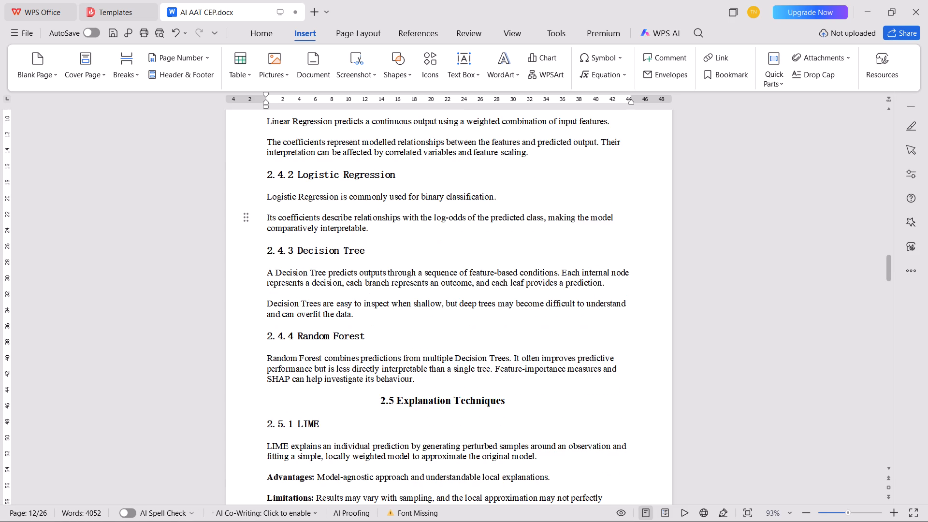
Move the heading "2.5 Explanation Techniques" from centred to the left margin.
scroll(255, 322, "down", 4)
left_click(374, 241)
key("BackSpace")
key("BackSpace")
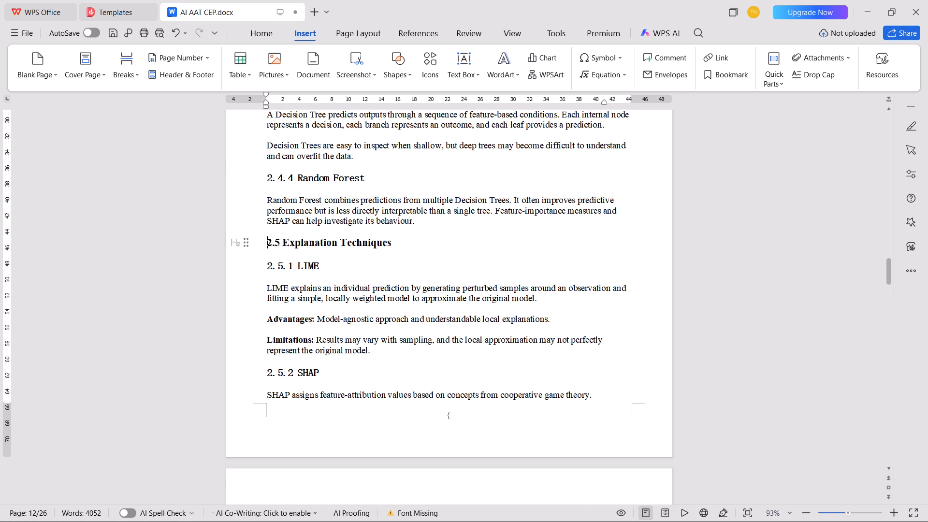
In section 2.5.2 SHAP, delete the bracketed raw LaTeX equation and the "Here, (\phi_0)" paragraph that explains it.
scroll(308, 307, "down", 8)
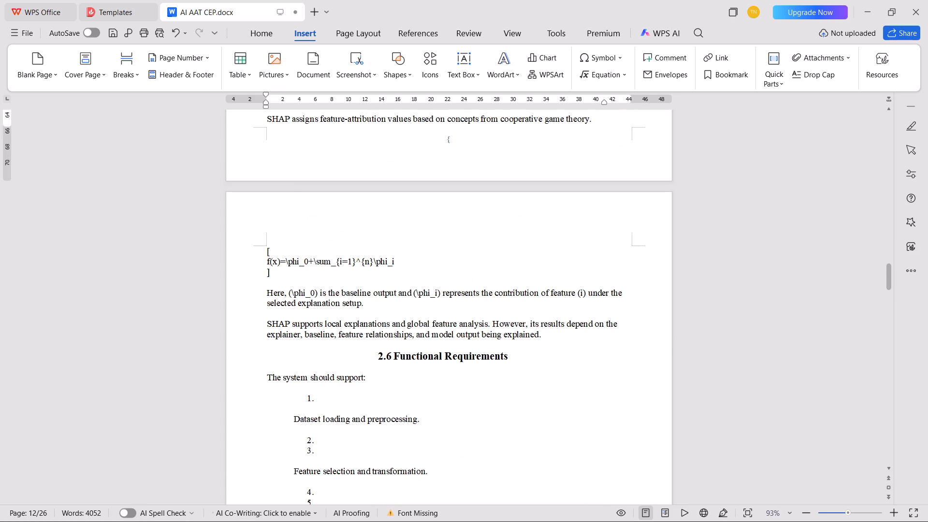
left_click_drag(271, 279, 250, 253)
key("BackSpace")
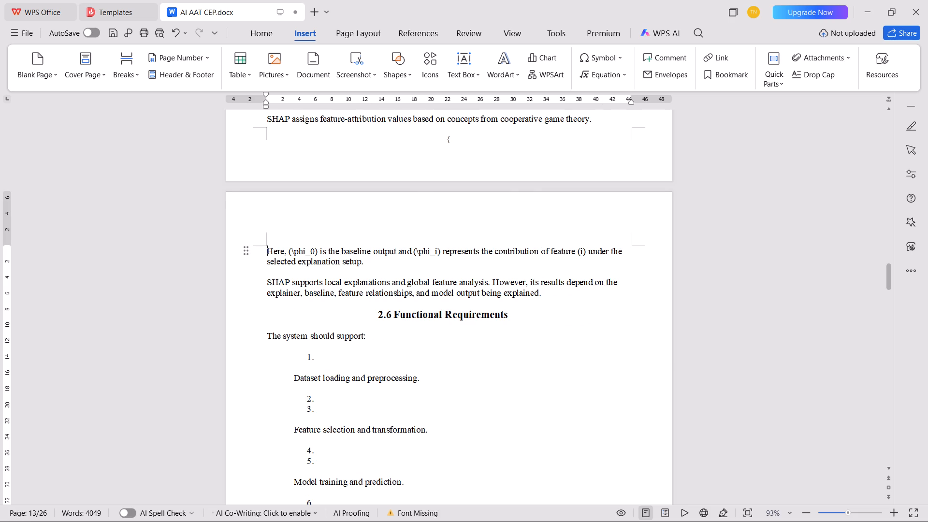
left_click_drag(370, 262, 246, 251)
key("BackSpace")
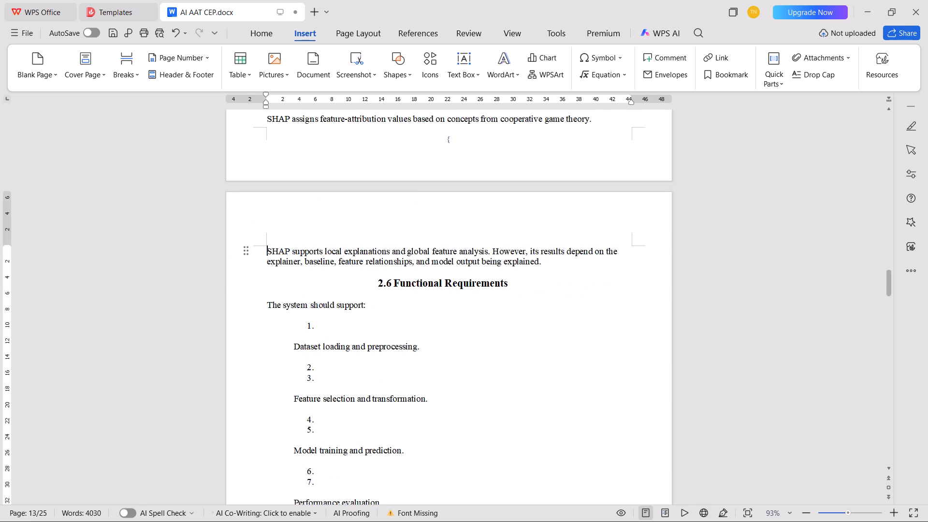
Move the heading "2.6 Functional Requirements" from centred to the left margin.
left_click(300, 283)
key("BackSpace")
key("BackSpace")
In section 2.6, delete the empty numbered items before and after "Dataset loading and preprocessing.".
left_click(354, 322)
key("BackSpace")
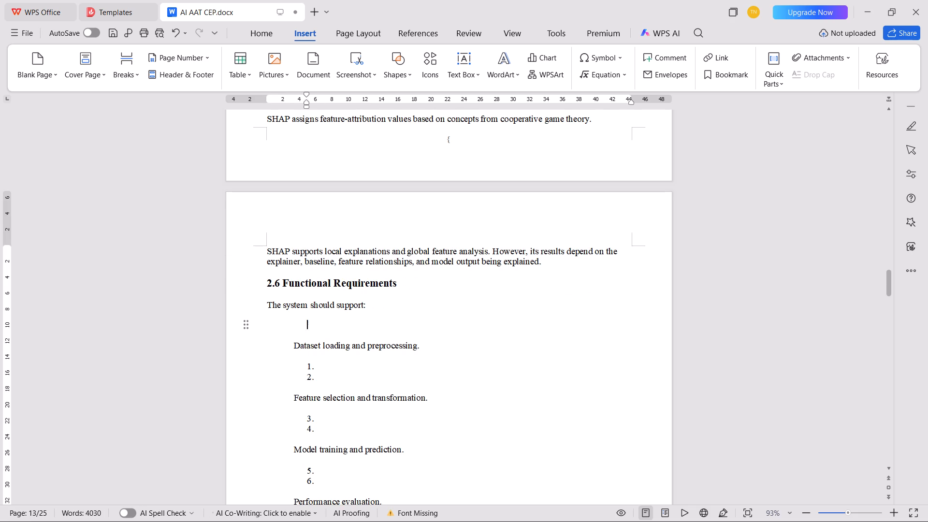
key("BackSpace")
key("BackSpace")
left_click(327, 358)
key("BackSpace")
key("BackSpace")
key("BackSpace")
key("BackSpace")
Delete the empty numbered items after "Feature selection and transformation." and after "Model training and prediction.".
left_click(327, 375)
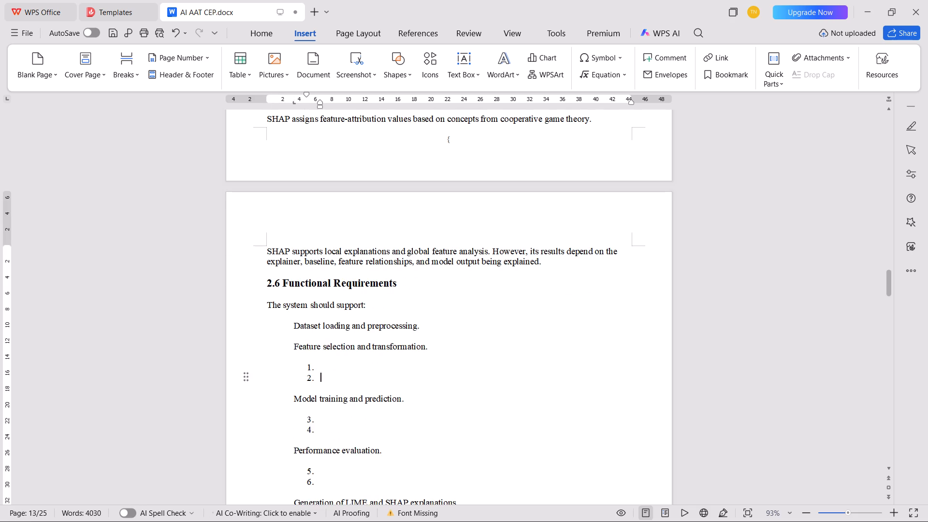
key("BackSpace")
key("BackSpace")
key("BackSpace")
key("BackSpace")
left_click(329, 398)
key("BackSpace")
key("BackSpace")
key("BackSpace")
key("BackSpace")
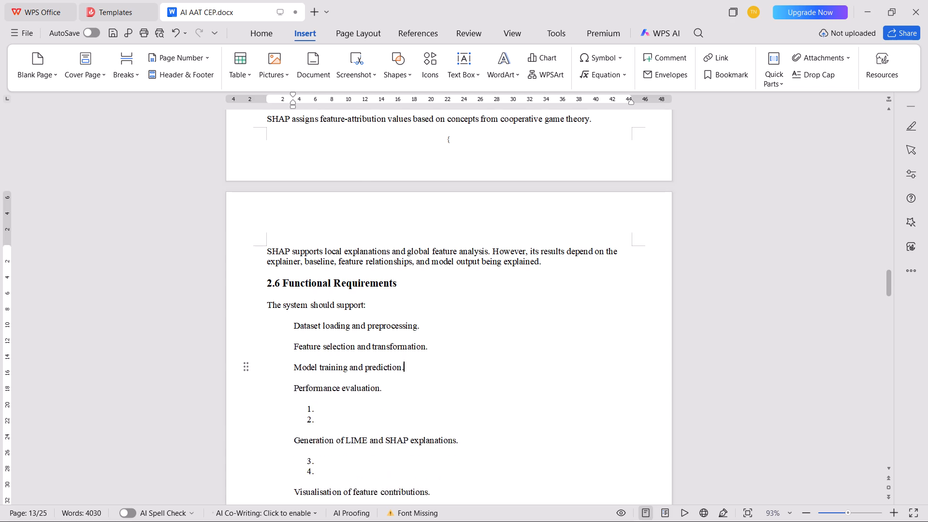
Delete the empty numbered items after "Performance evaluation." and after "Generation of LIME and SHAP explanations.".
scroll(335, 381, "down", 4)
left_click(321, 265)
key("BackSpace")
key("BackSpace")
key("BackSpace")
key("BackSpace")
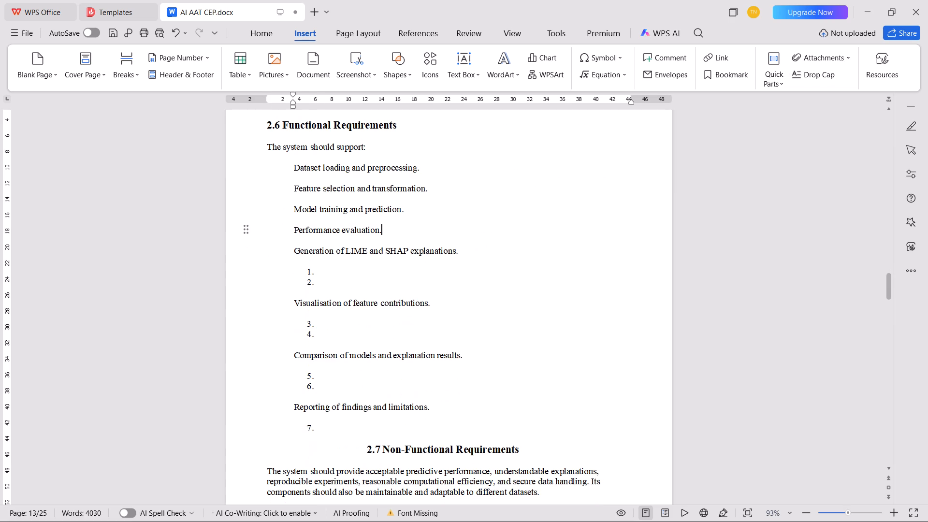
left_click(320, 289)
key("BackSpace")
key("BackSpace")
key("BackSpace")
key("BackSpace")
Delete the empty numbered items after "Visualisation of feature contributions." and after "Comparison of models and explanation results.".
left_click(320, 301)
key("BackSpace")
key("BackSpace")
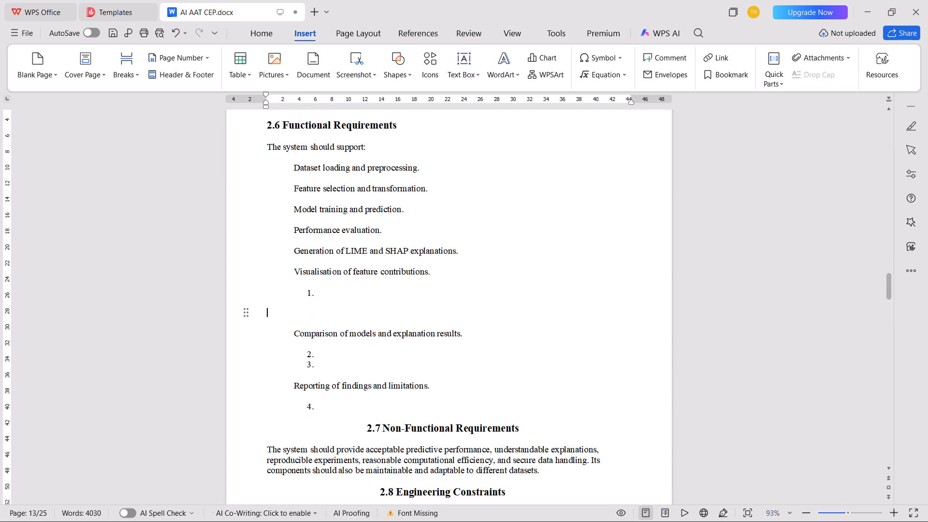
key("BackSpace")
key("BackSpace")
left_click(319, 334)
key("BackSpace")
key("BackSpace")
key("BackSpace")
key("BackSpace")
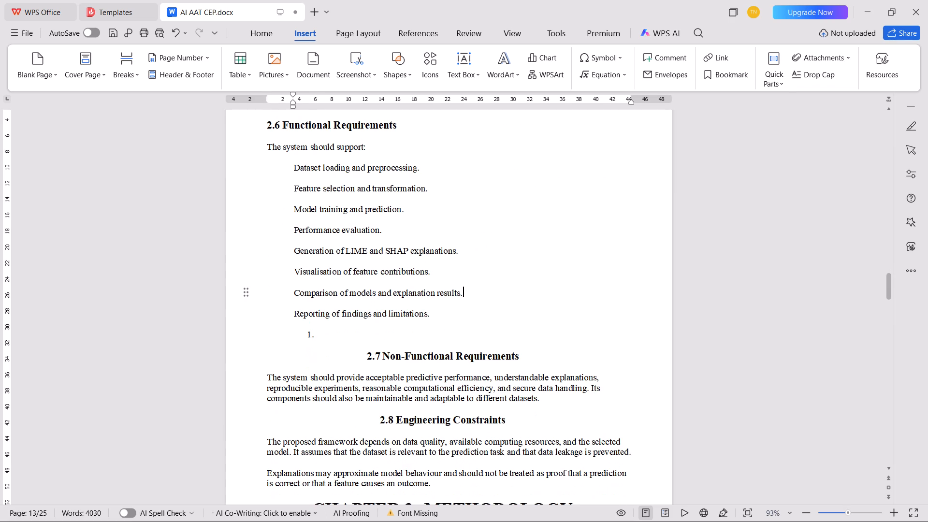
Delete the empty numbered item after "Reporting of findings and limitations.", keeping the sentence's full stop.
left_click(320, 332)
key("BackSpace")
key("BackSpace")
key("BackSpace")
key("BackSpace")
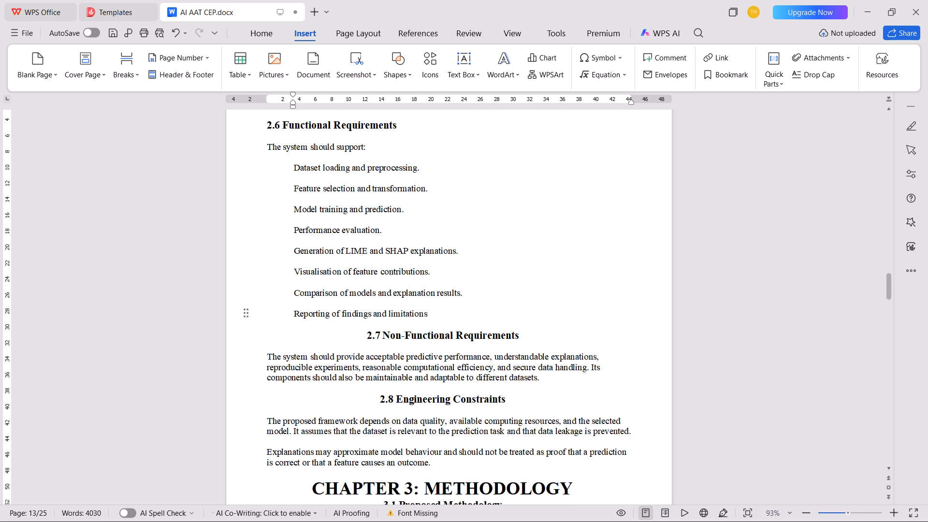
key("period")
Move the headings "2.7 Non-Functional Requirements" and "2.8 Engineering Constraints" from centred to the left margin.
left_click(364, 333)
key("BackSpace")
key("BackSpace")
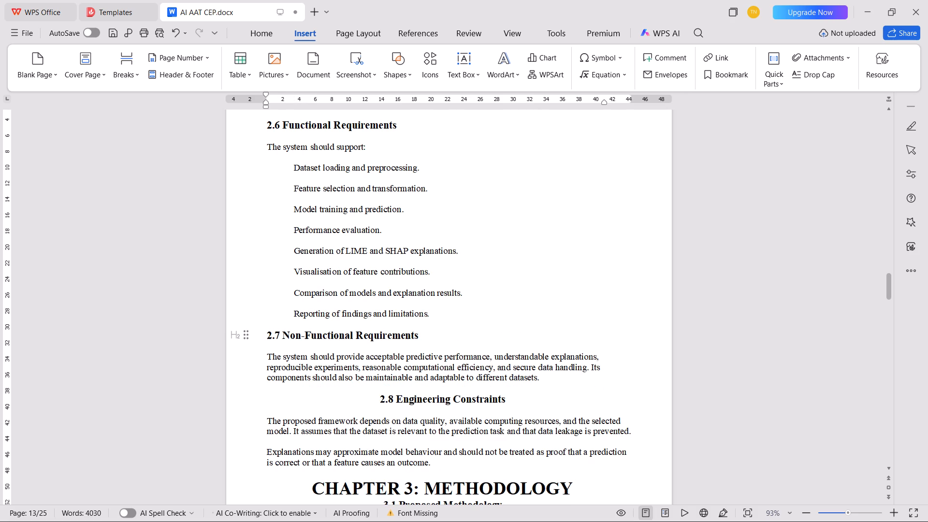
left_click(373, 400)
key("BackSpace")
key("BackSpace")
Insert a blank page after the last paragraph of section 2.8, before the Chapter 3 heading.
scroll(363, 371, "down", 3)
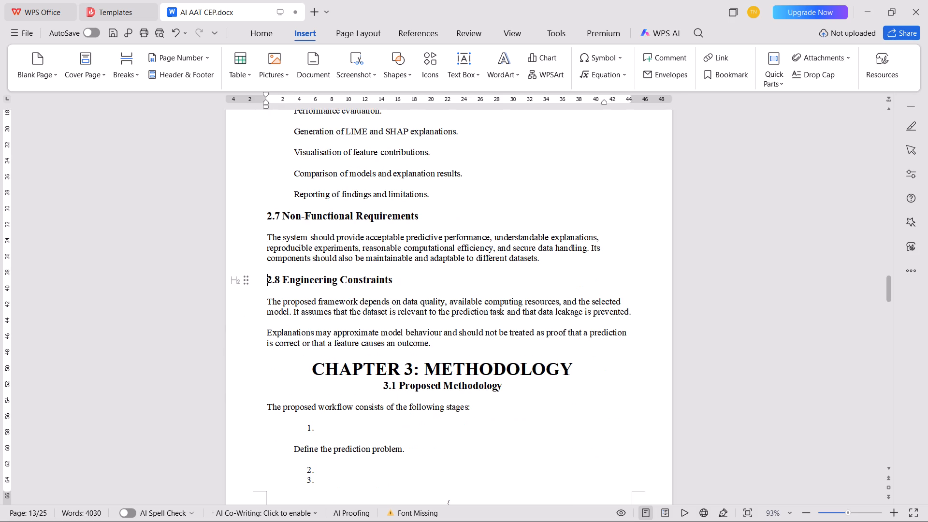
left_click(435, 344)
key("Right")
key("Left")
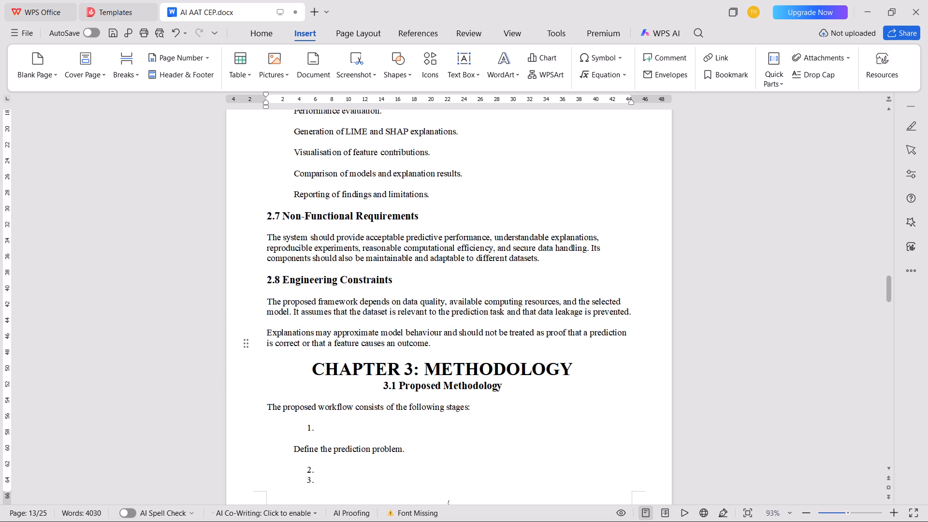
left_click(49, 79)
left_click(45, 110)
left_click(48, 103)
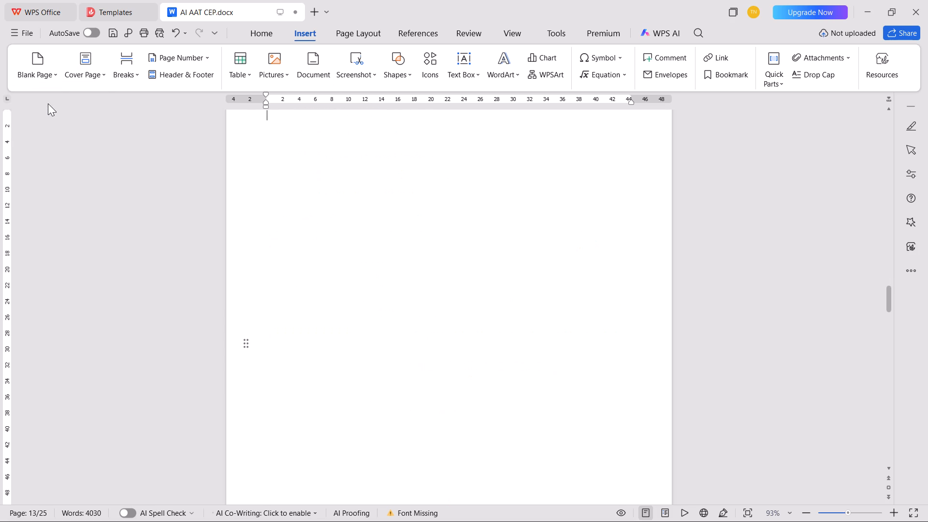
Remove the surplus blank page so Chapter 3 starts directly on a new page, keeping the end of section 2.8 intact.
key("BackSpace")
key("Right")
key("BackSpace")
key("Right")
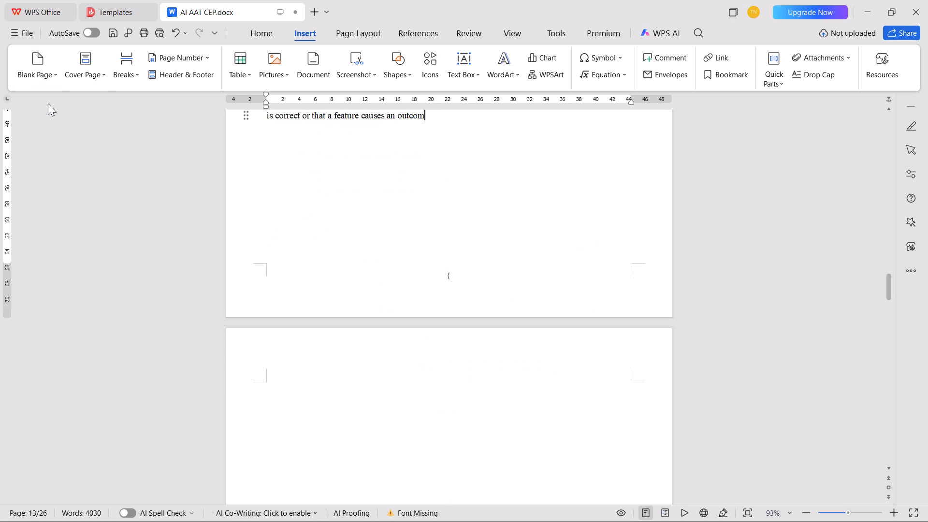
key("ctrl+z")
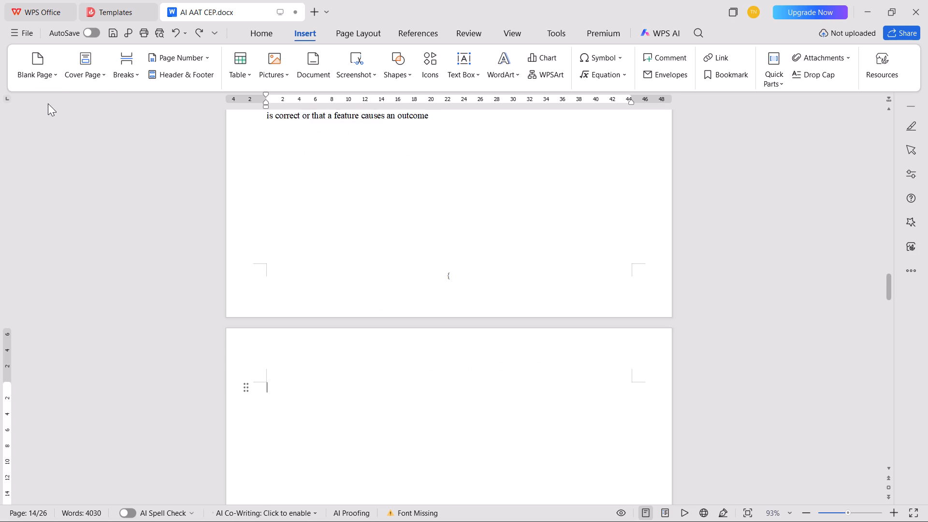
key("ctrl+z")
key("Right")
key("BackSpace")
key("Right")
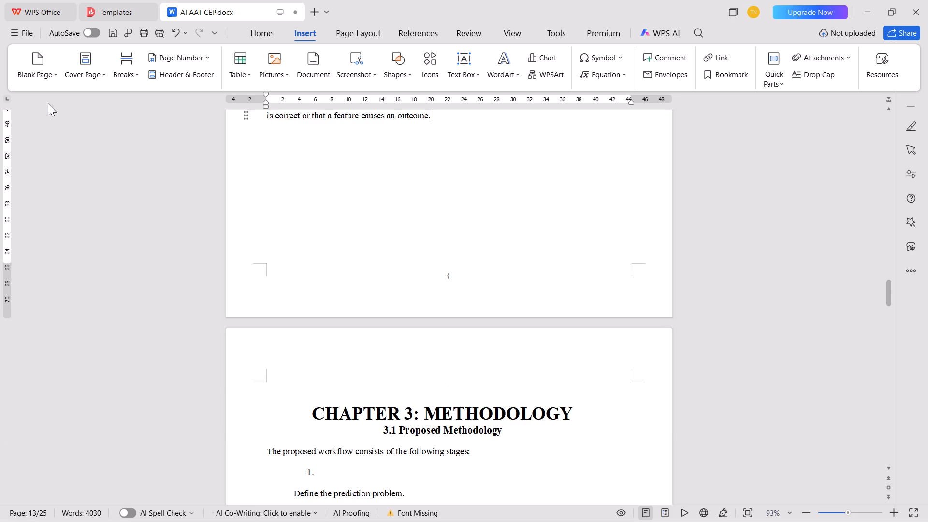
Delete the empty line above "CHAPTER 3: METHODOLOGY" and move that heading to the left margin.
key("Down")
key("BackSpace")
key("BackSpace")
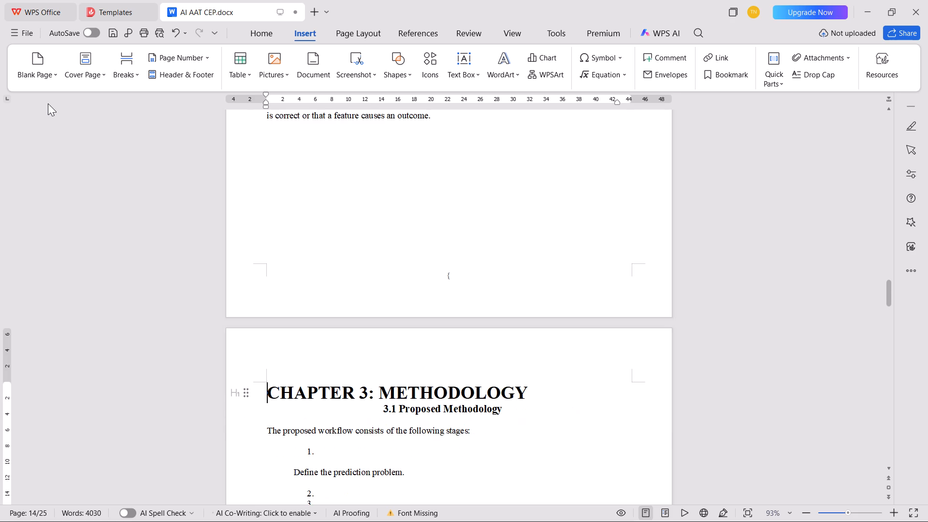
Move the heading "3.1 Proposed Methodology" from centred to the left margin.
scroll(109, 177, "down", 6)
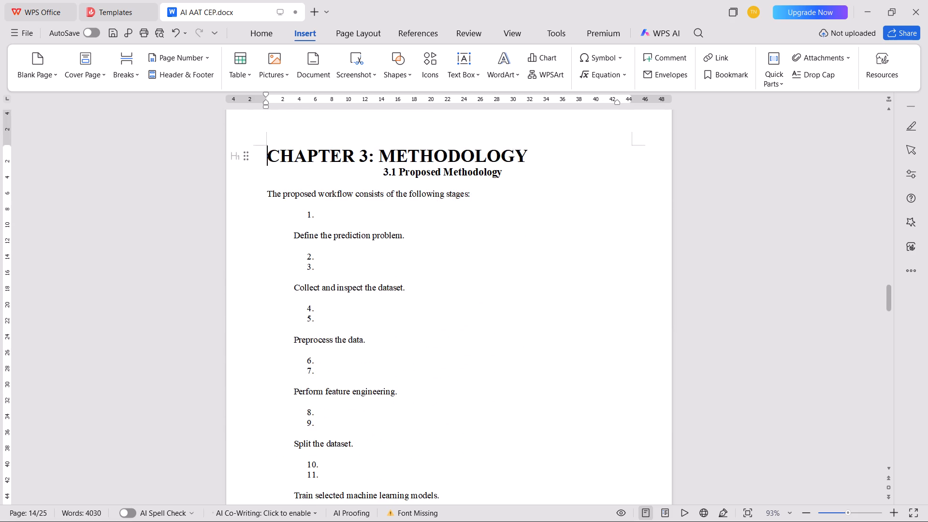
left_click(378, 175)
key("BackSpace")
key("BackSpace")
In section 3.1, delete the empty numbered items before and after "Define the prediction problem.".
left_click(334, 213)
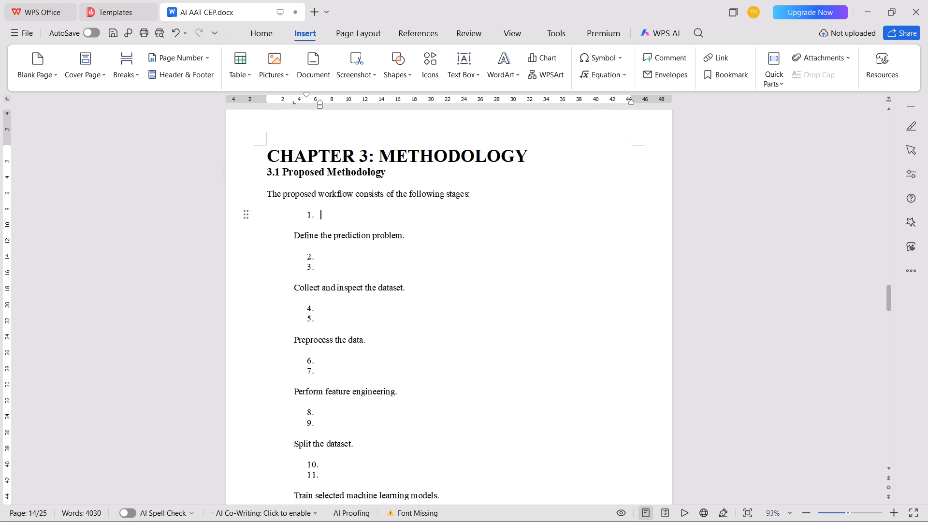
key("BackSpace")
key("BackSpace")
key("BackSpace")
left_click(346, 251)
key("BackSpace")
key("BackSpace")
key("BackSpace")
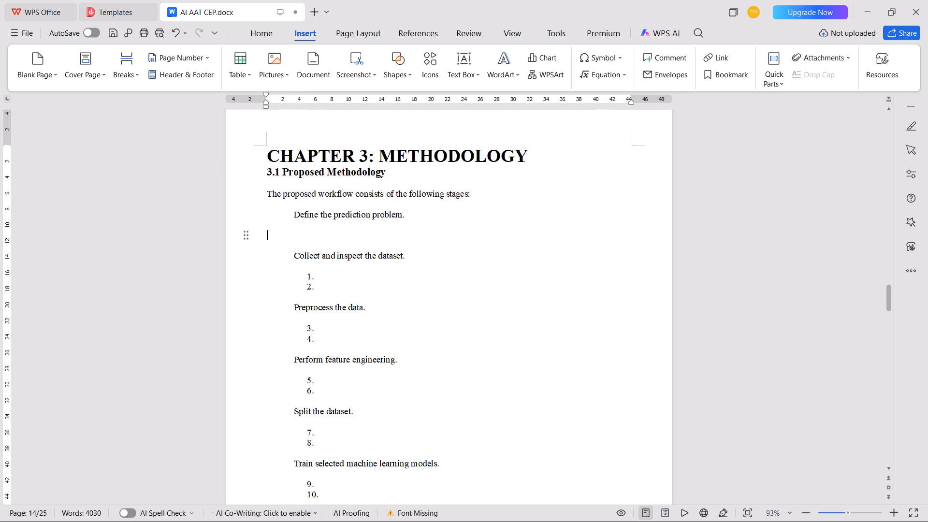
key("BackSpace")
Delete the empty numbered items after "Collect and inspect the dataset." and "Preprocess the data.", keeping the stages' indentation.
left_click(329, 267)
key("BackSpace")
key("BackSpace")
key("BackSpace")
key("BackSpace")
left_click(323, 291)
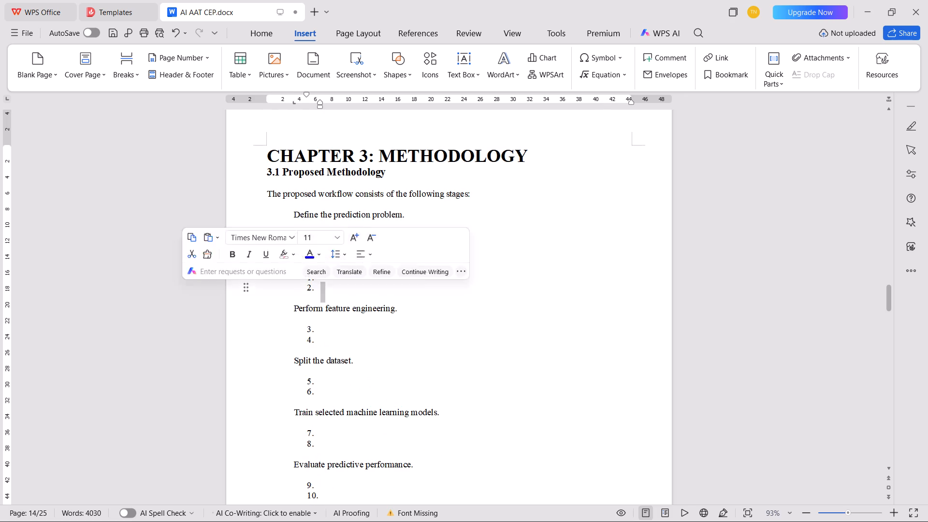
key("BackSpace")
key("BackSpace")
key("ctrl+z")
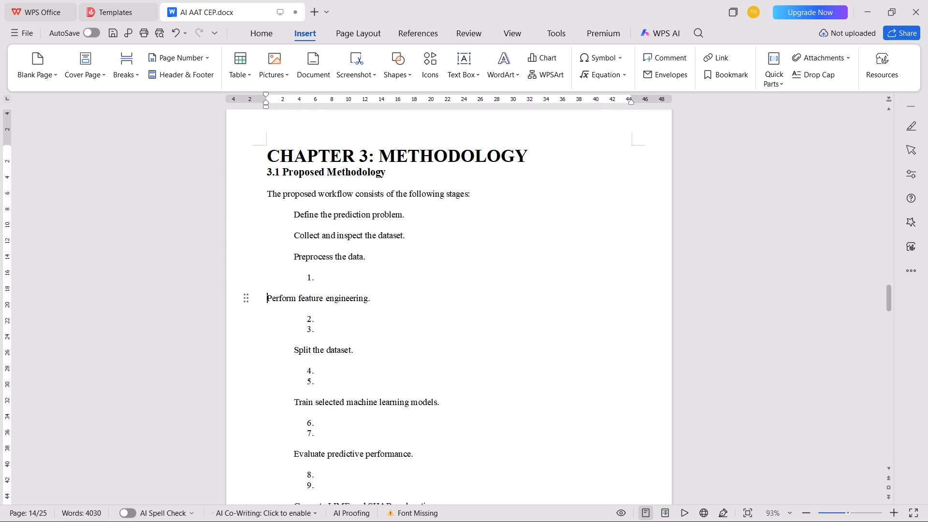
left_click(327, 275)
key("BackSpace")
key("BackSpace")
key("BackSpace")
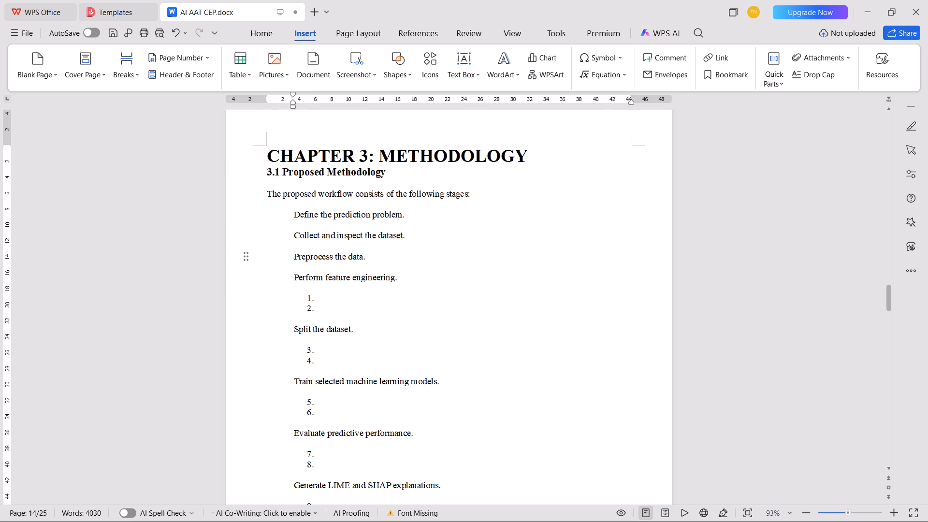
Delete the empty numbered items after "Perform feature engineering." and after "Split the dataset.".
left_click(321, 301)
left_click(327, 308)
key("BackSpace")
key("BackSpace")
key("BackSpace")
key("BackSpace")
left_click(333, 327)
key("BackSpace")
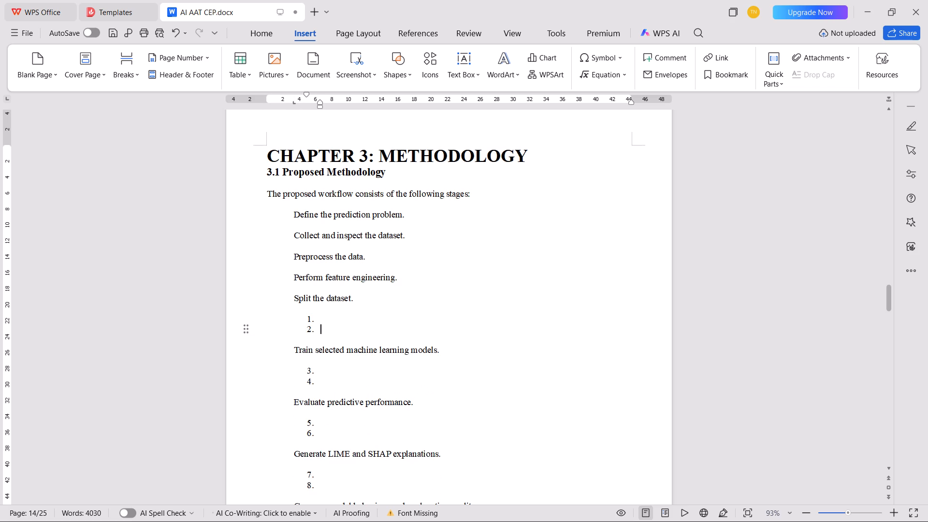
key("BackSpace")
key("BackSpace")
key("BackSpace")
Delete the empty numbered items after "Train selected machine learning models." and after "Evaluate predictive performance.".
left_click(328, 361)
key("BackSpace")
key("BackSpace")
key("BackSpace")
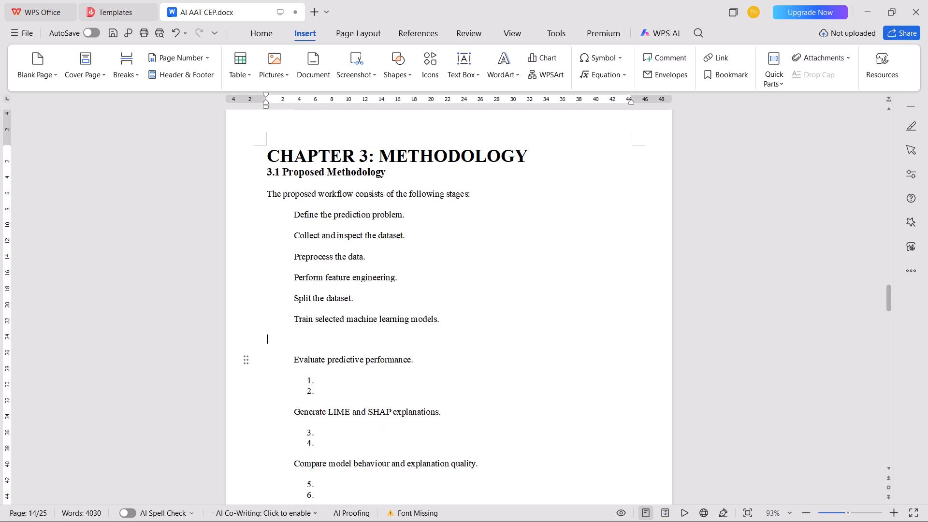
key("BackSpace")
left_click(329, 368)
key("BackSpace")
key("BackSpace")
key("BackSpace")
key("BackSpace")
Delete the empty numbered items after each of the last three stages, from "Generate LIME and SHAP explanations." to "Document the results and limitations.".
left_click(322, 387)
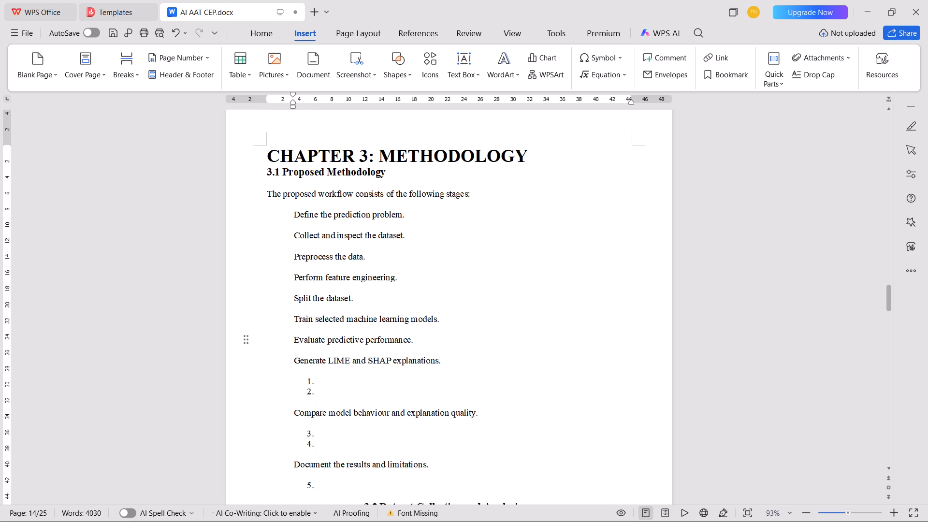
key("BackSpace")
key("BackSpace")
key("BackSpace")
key("BackSpace")
left_click(319, 414)
key("BackSpace")
key("BackSpace")
key("BackSpace")
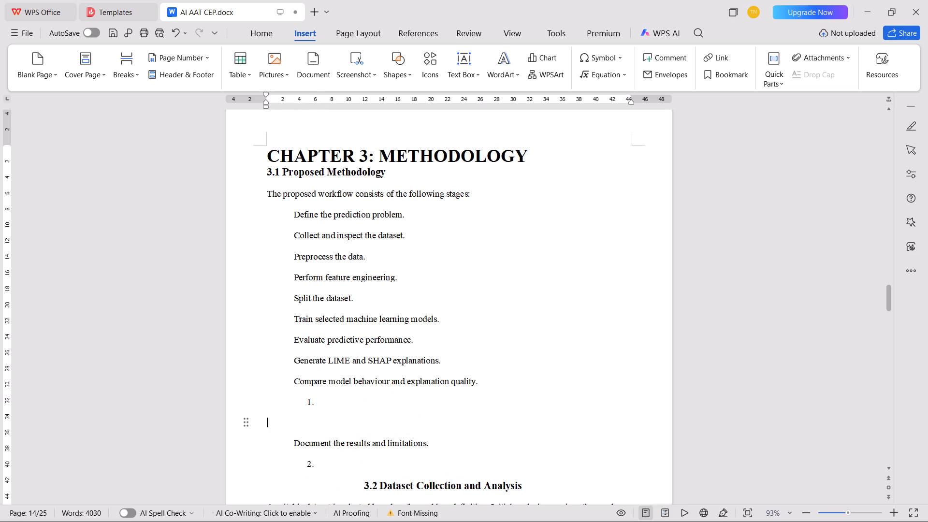
key("BackSpace")
left_click(331, 421)
key("BackSpace")
key("BackSpace")
key("BackSpace")
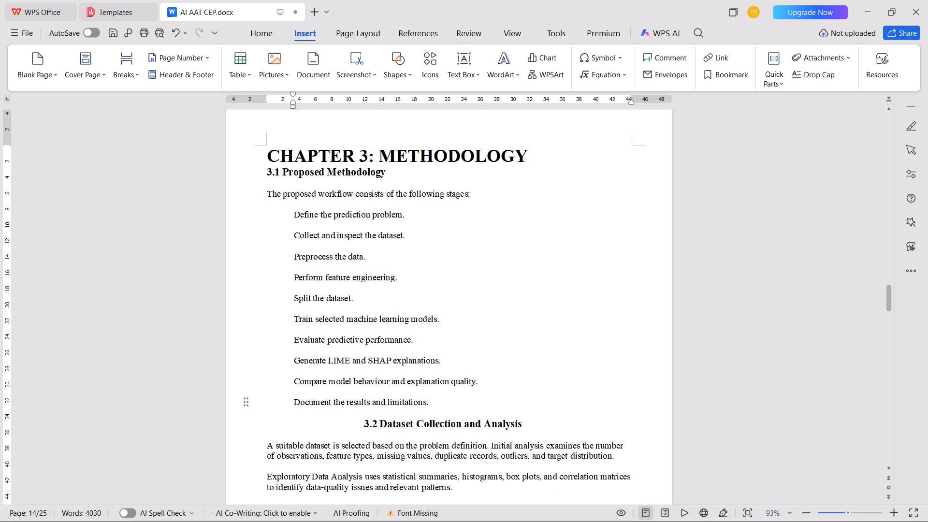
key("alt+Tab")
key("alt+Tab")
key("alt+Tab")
Switch to Chrome on the other desktop, open web.whatsapp.com in a new tab, and return to the document's desktop.
key("ctrl+super+Right")
key("ctrl+t")
key("w")
key("Return")
key("ctrl+super+Left")
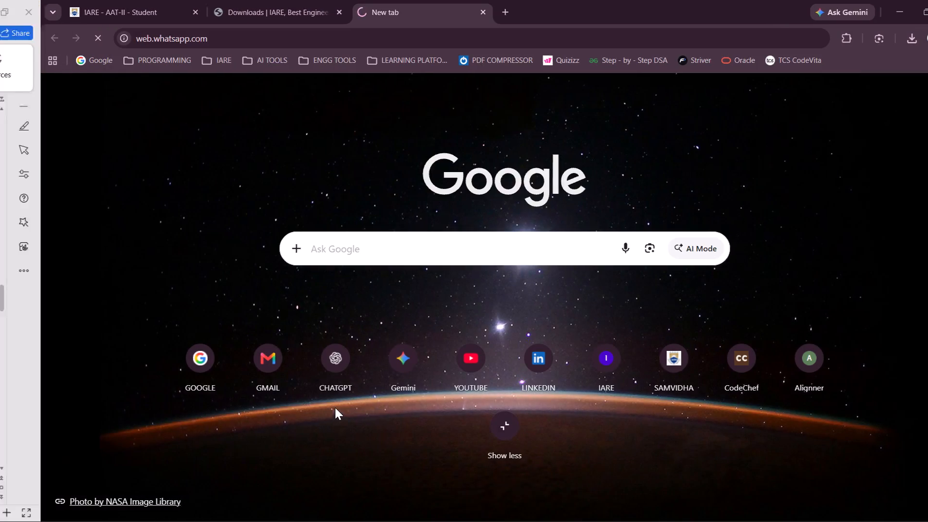
Move the headings "3.2 Dataset Collection and Analysis" and "3.3 Data Preprocessing" flush to the left margin.
left_click(358, 423)
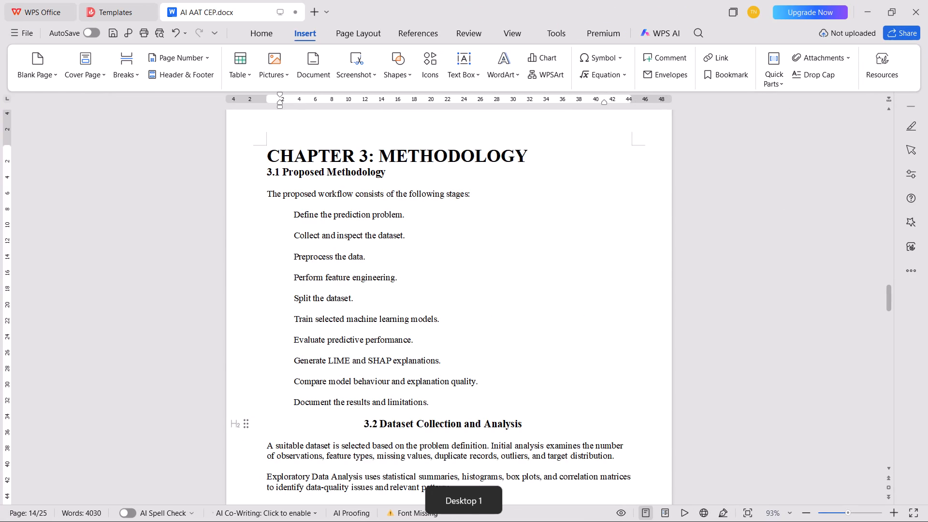
key("BackSpace")
key("BackSpace")
scroll(406, 361, "down", 5)
left_click(386, 311)
key("BackSpace")
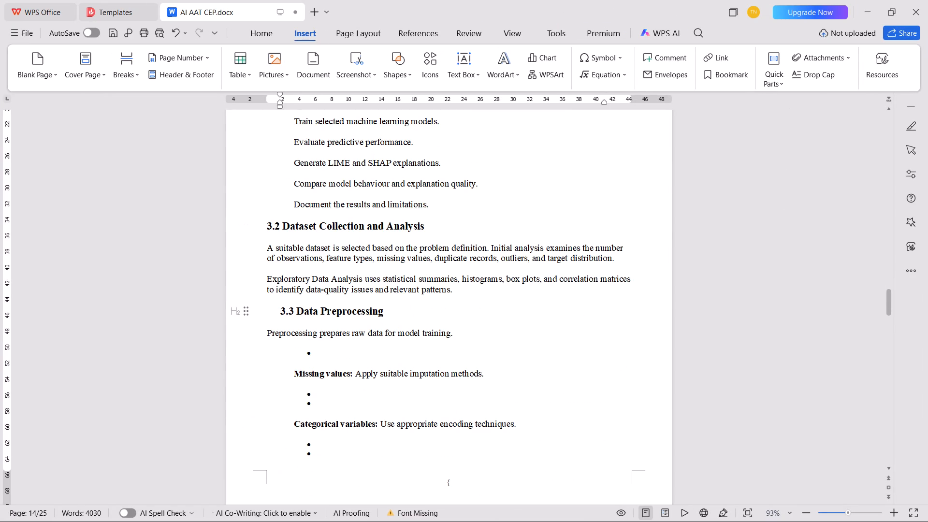
key("BackSpace")
Delete the empty bullets before and after "Missing values" and after "Categorical variables" in section 3.3.
left_click(326, 350)
key("BackSpace")
key("BackSpace")
key("BackSpace")
left_click(332, 386)
key("BackSpace")
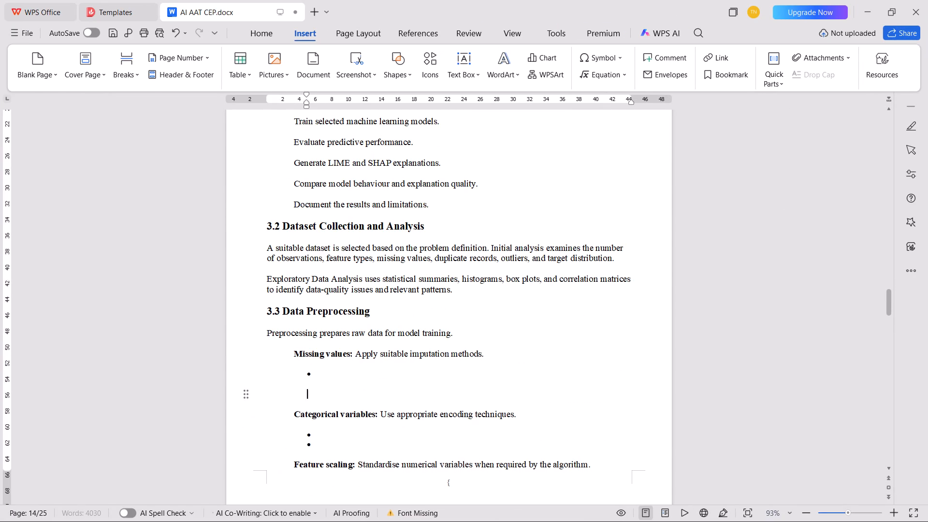
key("BackSpace")
key("BackSpace")
key("BackSpace")
left_click(332, 405)
key("BackSpace")
key("BackSpace")
key("BackSpace")
key("BackSpace")
Delete the empty bullets after the "Feature scaling" item in section 3.3.
scroll(332, 405, "down", 2)
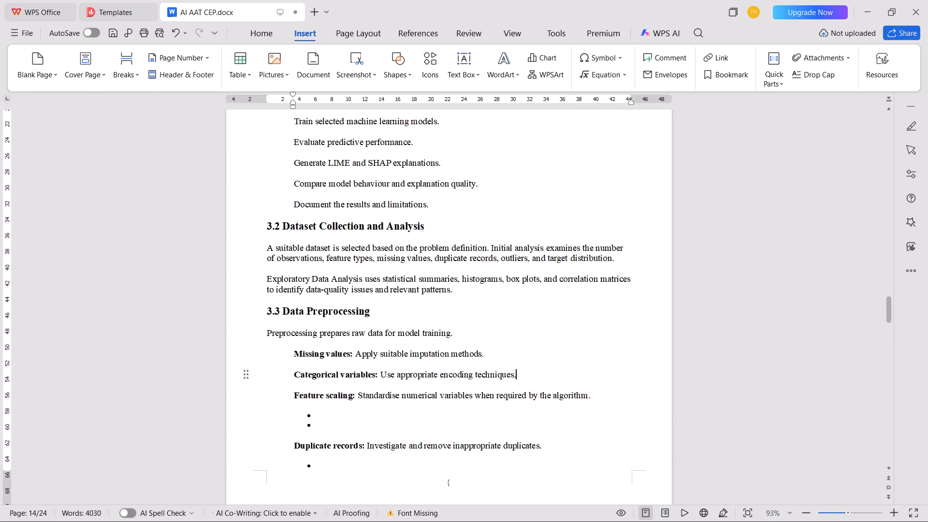
scroll(332, 405, "down", 1)
left_click(347, 317)
key("BackSpace")
key("BackSpace")
key("BackSpace")
key("BackSpace")
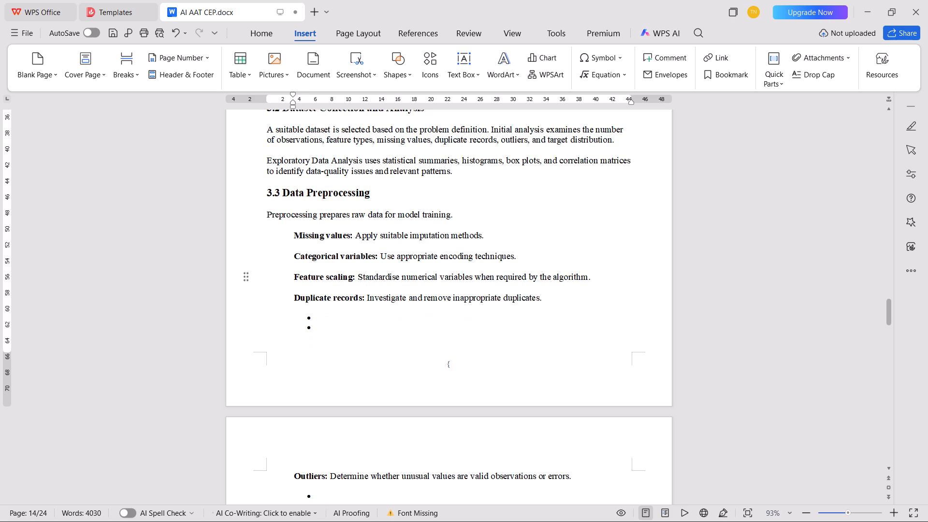
Delete the empty bullets after the "Duplicate records" and "Outliers" items in section 3.3.
left_click(334, 340)
key("BackSpace")
key("BackSpace")
key("BackSpace")
key("BackSpace")
left_click(335, 341)
key("BackSpace")
key("BackSpace")
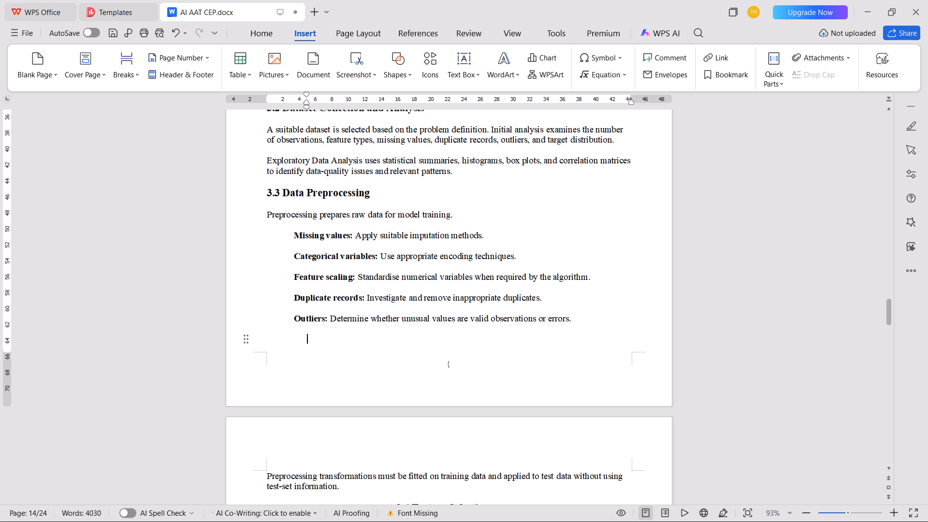
key("BackSpace")
Move the headings "3.4 Feature Selection", "3.5 Dataset Splitting" and "3.6 Model Training" flush to the left margin.
scroll(335, 342, "down", 3)
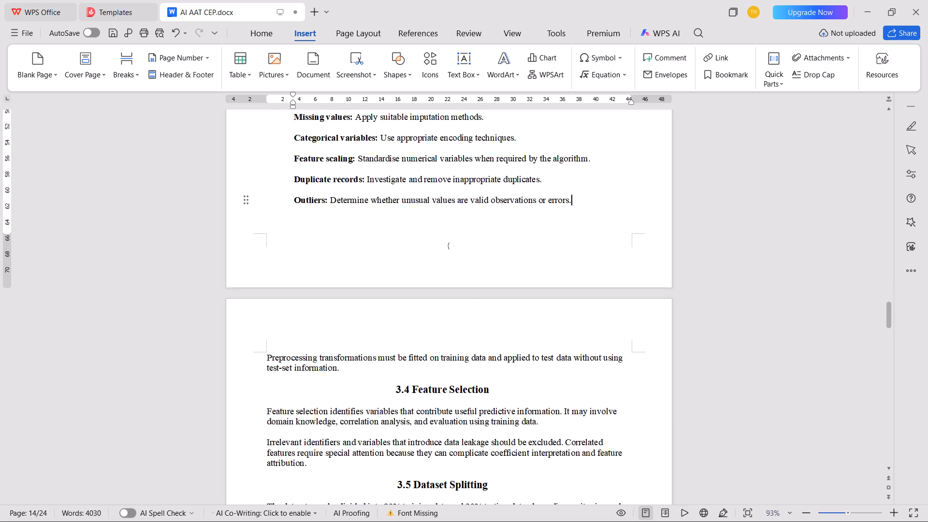
left_click(387, 386)
key("BackSpace")
key("BackSpace")
scroll(391, 388, "down", 4)
left_click(395, 337)
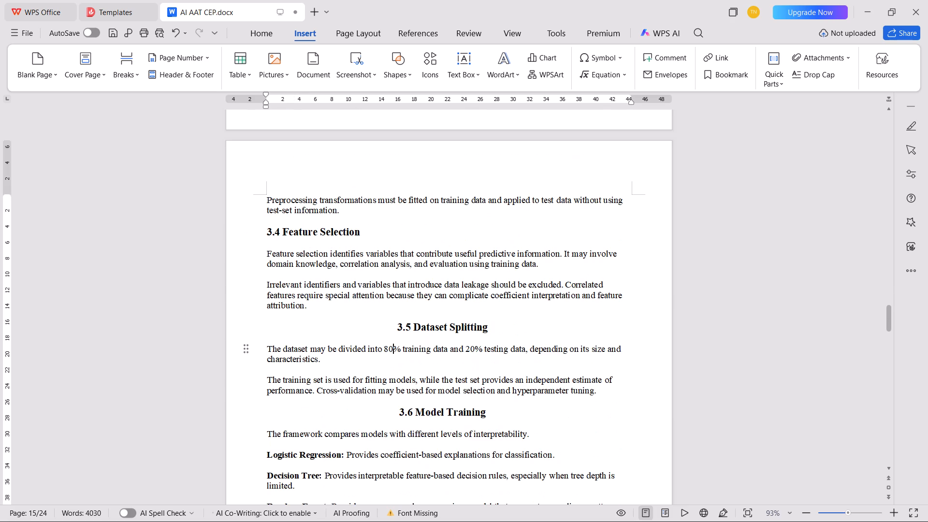
key("BackSpace")
key("0")
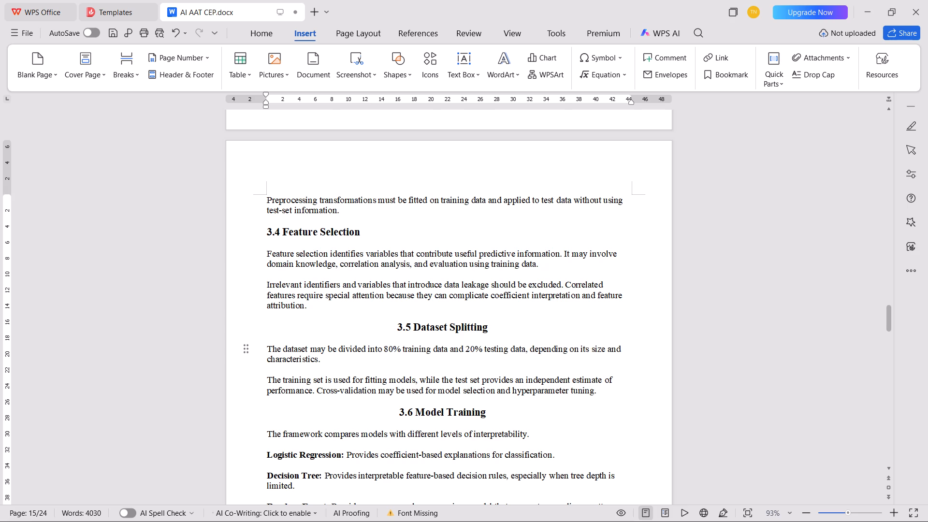
left_click(396, 327)
key("BackSpace")
key("BackSpace")
left_click(393, 410)
key("BackSpace")
key("BackSpace")
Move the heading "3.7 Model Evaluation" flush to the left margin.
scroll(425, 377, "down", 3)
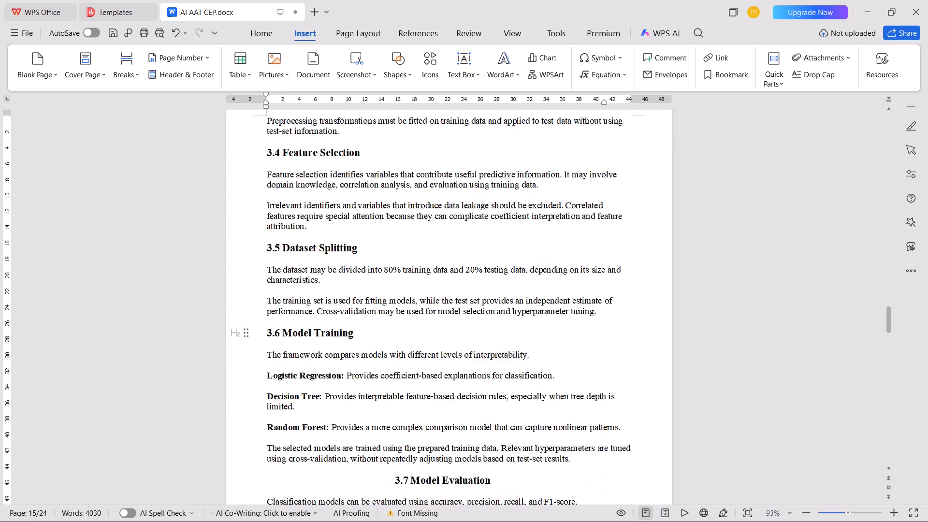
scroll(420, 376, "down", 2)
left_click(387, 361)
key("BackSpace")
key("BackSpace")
Delete the whole Model Evaluation section, including its heading, raw equations and the paragraphs before "Explanation Using LIME".
scroll(400, 378, "down", 5)
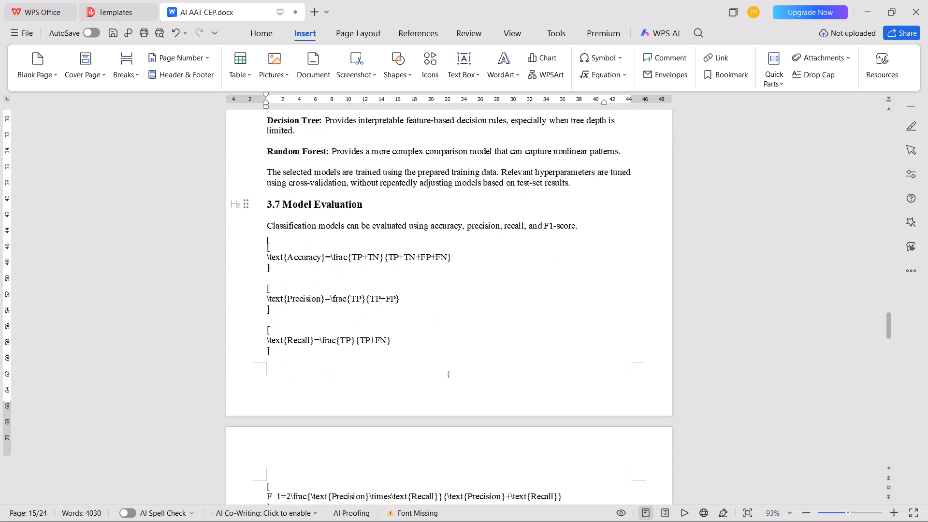
scroll(361, 376, "down", 6)
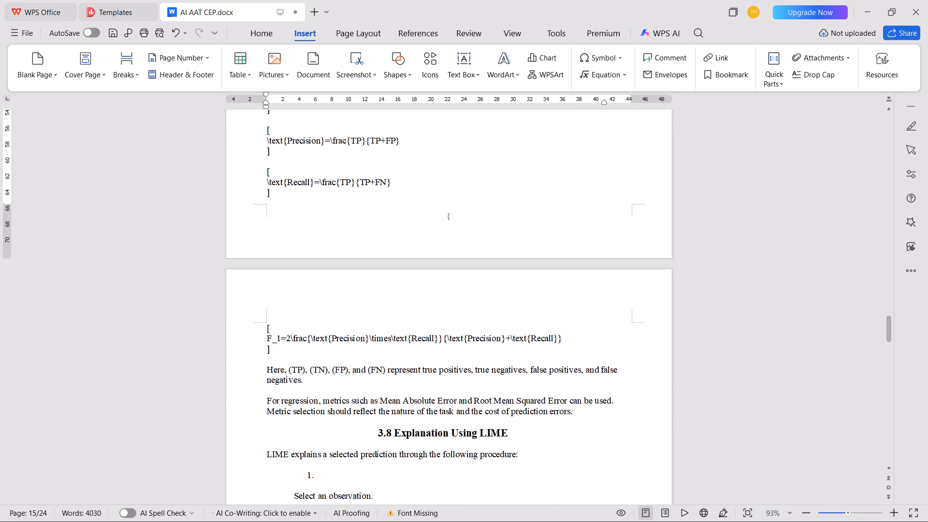
left_click_drag(586, 415, 238, 180)
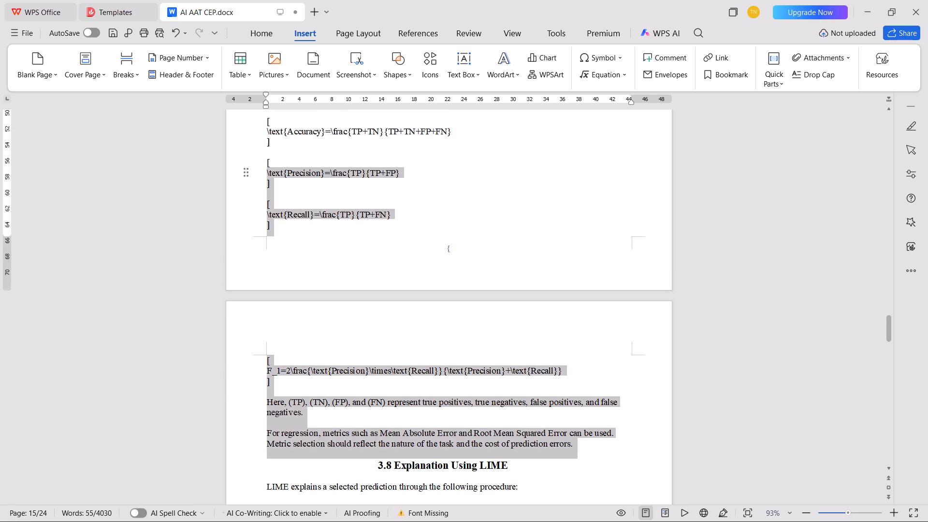
left_click_drag(238, 180, 241, 214)
key("BackSpace")
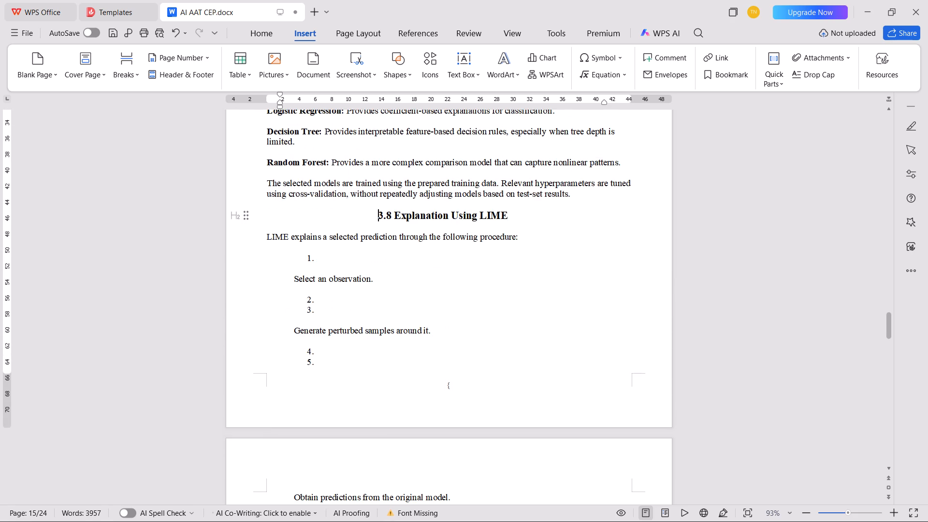
Align the "Explanation Using LIME" heading to the left margin and renumber it as 3.7.
key("BackSpace")
key("BackSpace")
left_click(278, 216)
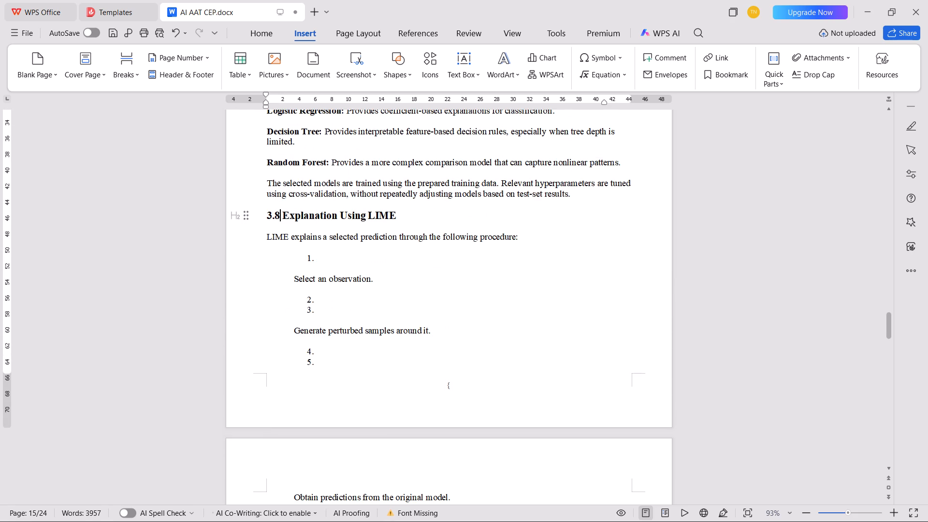
key("BackSpace")
key("7")
Delete the empty numbered items before and after "Select an observation." in the LIME procedure.
left_click(327, 264)
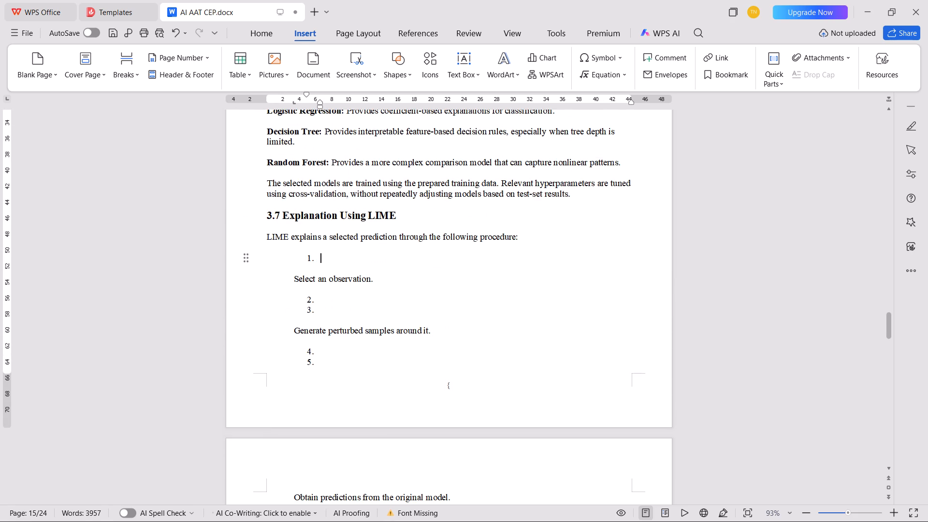
key("BackSpace")
key("BackSpace")
key("BackSpace")
left_click(322, 296)
key("BackSpace")
key("BackSpace")
key("BackSpace")
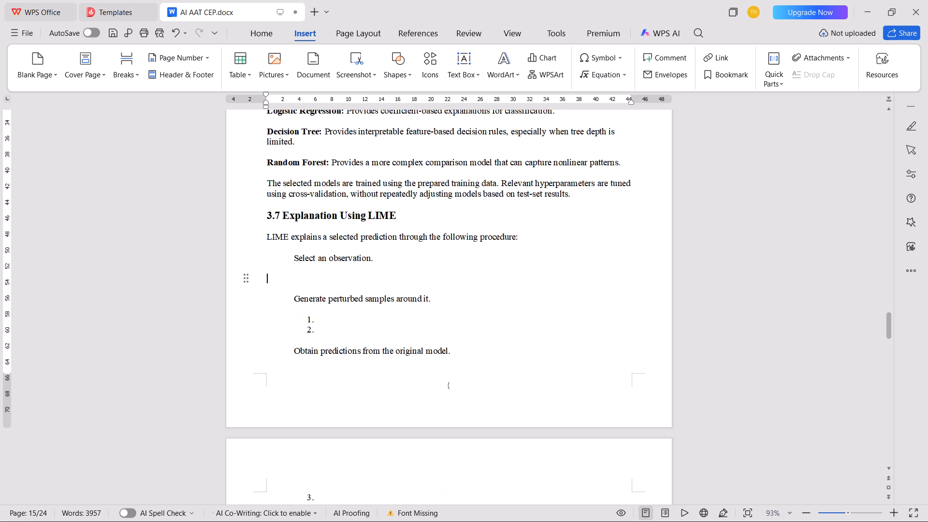
key("BackSpace")
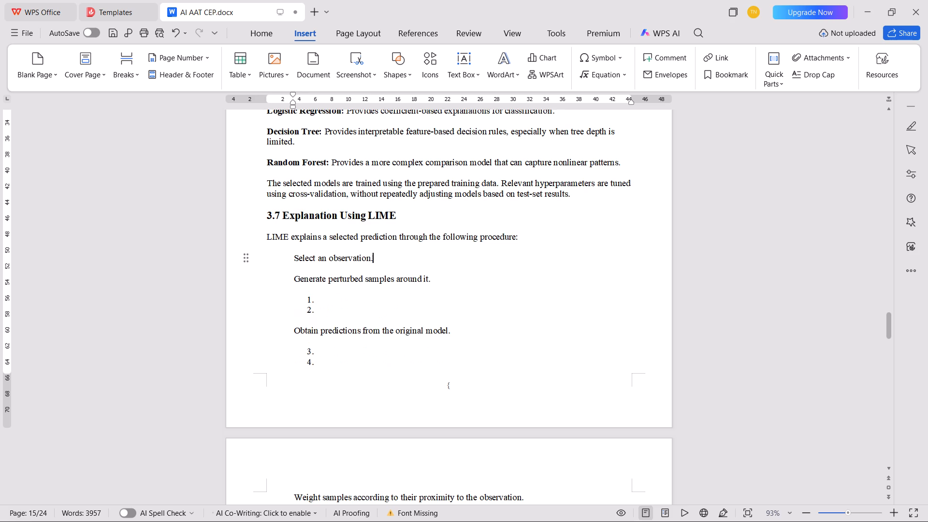
Delete the empty numbered items after "Generate perturbed samples around it." and after "Obtain predictions from the original model.".
scroll(327, 293, "down", 2)
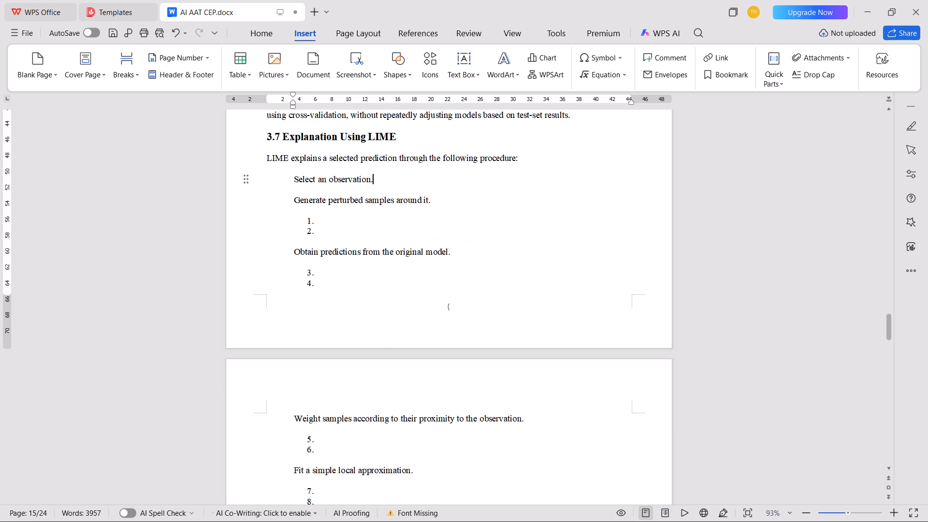
left_click(342, 238)
key("BackSpace")
key("BackSpace")
key("BackSpace")
key("BackSpace")
left_click(338, 250)
key("BackSpace")
key("BackSpace")
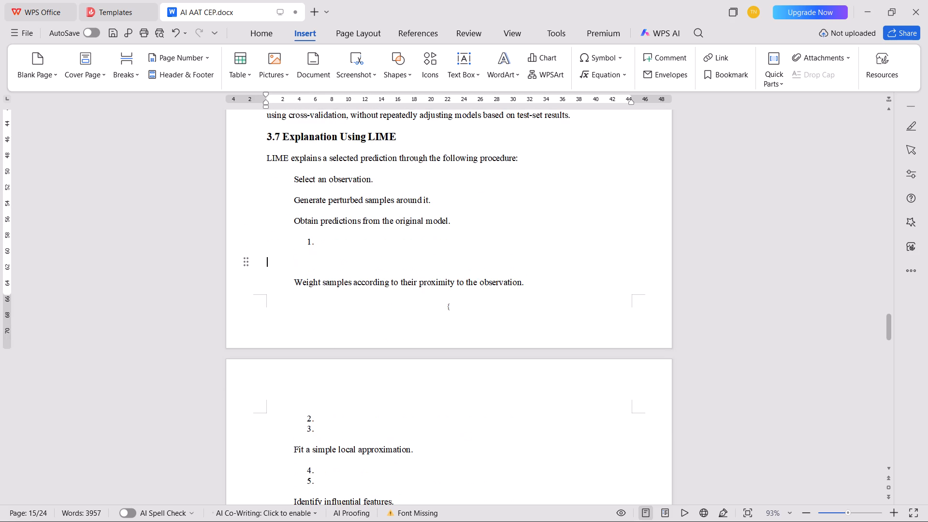
key("BackSpace")
key("BackSpace")
Delete the empty numbered items after "Weight samples according to their proximity to the observation." and after "Fit a simple local approximation.".
left_click(345, 267)
key("BackSpace")
key("BackSpace")
key("BackSpace")
left_click(347, 267)
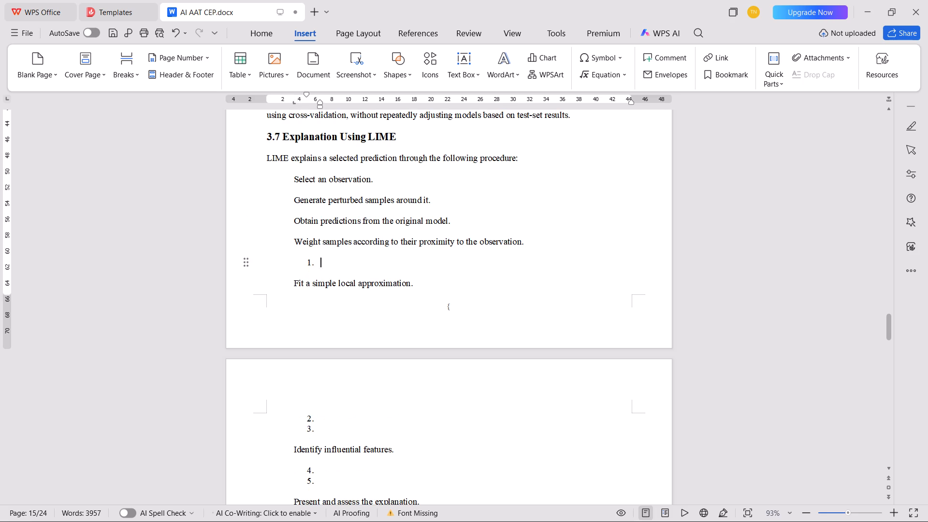
key("BackSpace")
key("BackSpace")
key("BackSpace")
scroll(347, 267, "down", 5)
left_click(338, 256)
key("BackSpace")
key("BackSpace")
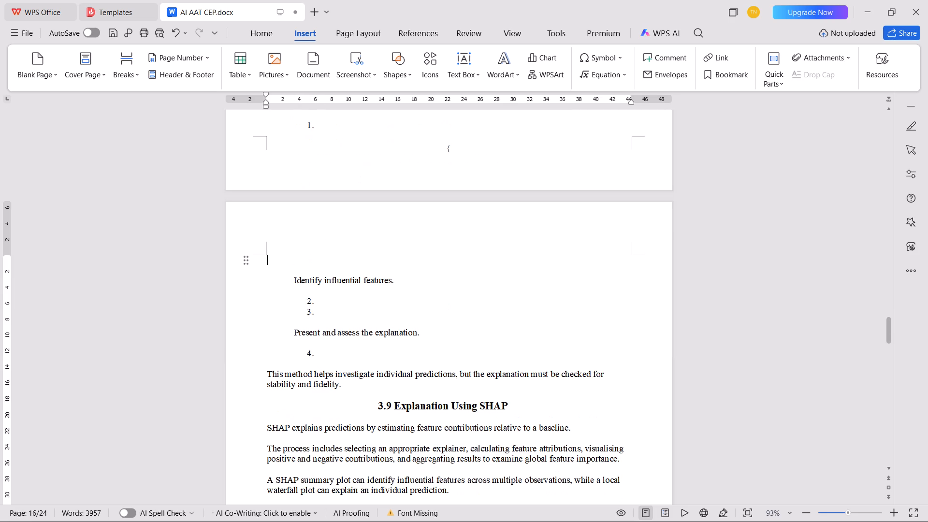
key("BackSpace")
key("BackSpace")
Delete the empty numbered items after "Identify influential features." and after "Present and assess the explanation.".
scroll(338, 261, "down", 3)
left_click(342, 198)
key("BackSpace")
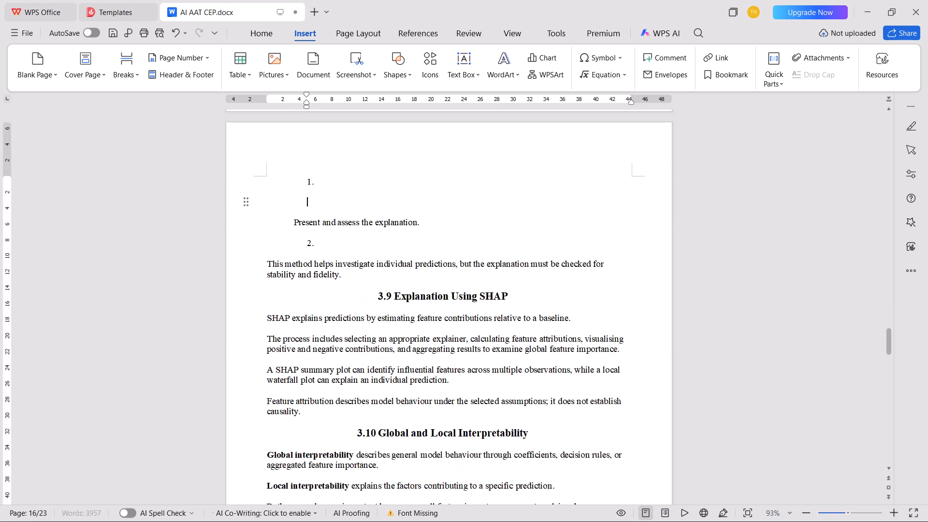
key("BackSpace")
key("BackSpace")
key("BackSpace")
scroll(326, 226, "down", 1)
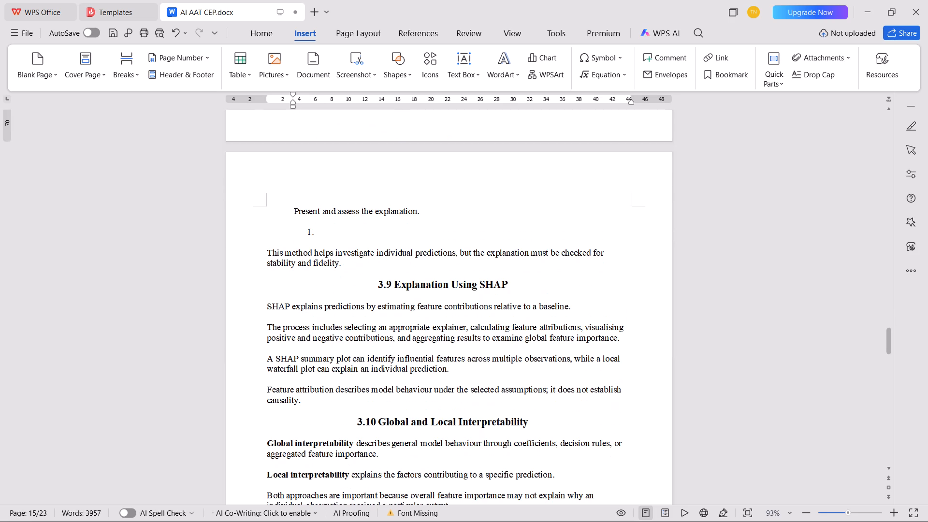
left_click(323, 231)
key("BackSpace")
key("BackSpace")
key("BackSpace")
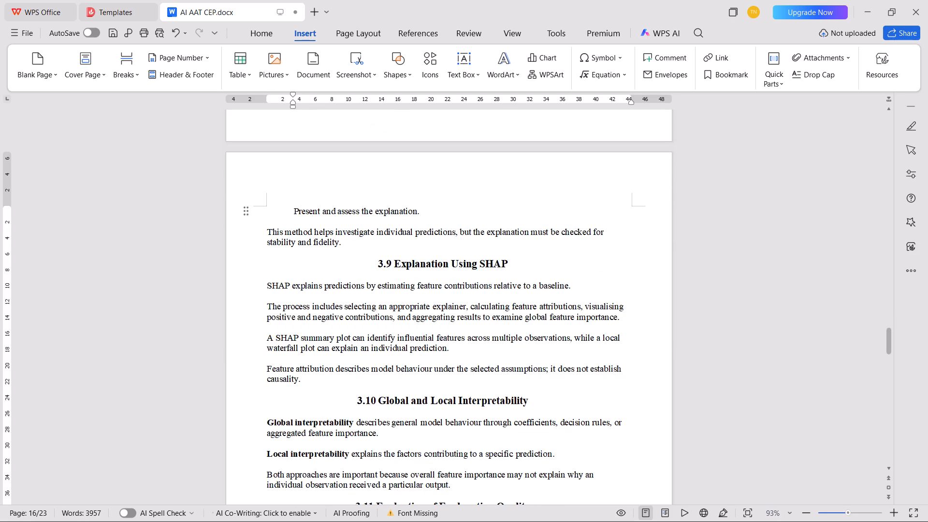
Renumber the "Explanation Using SHAP" heading as 3.8 and the "Global and Local Interpretability" heading as 3.9.
left_click(394, 264)
key("Left")
key("BackSpace")
key("8")
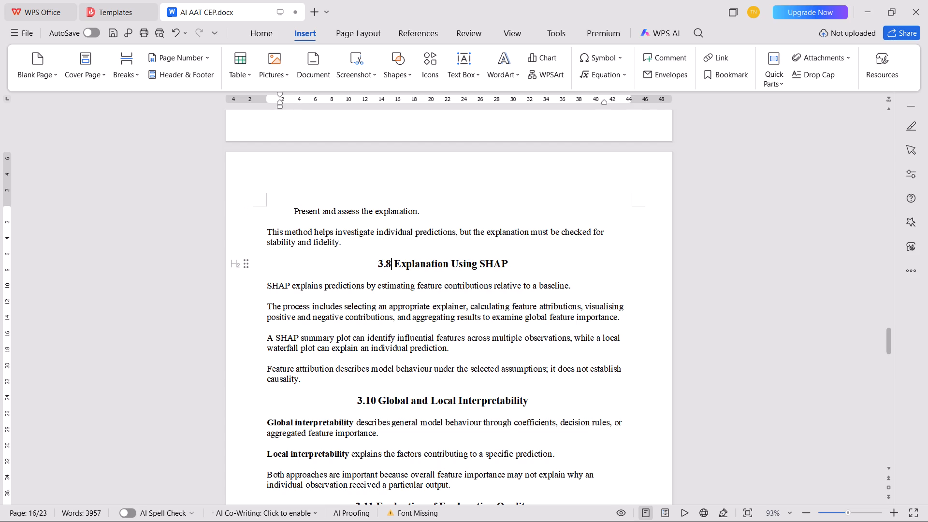
left_click(376, 397)
key("BackSpace")
key("BackSpace")
key("9")
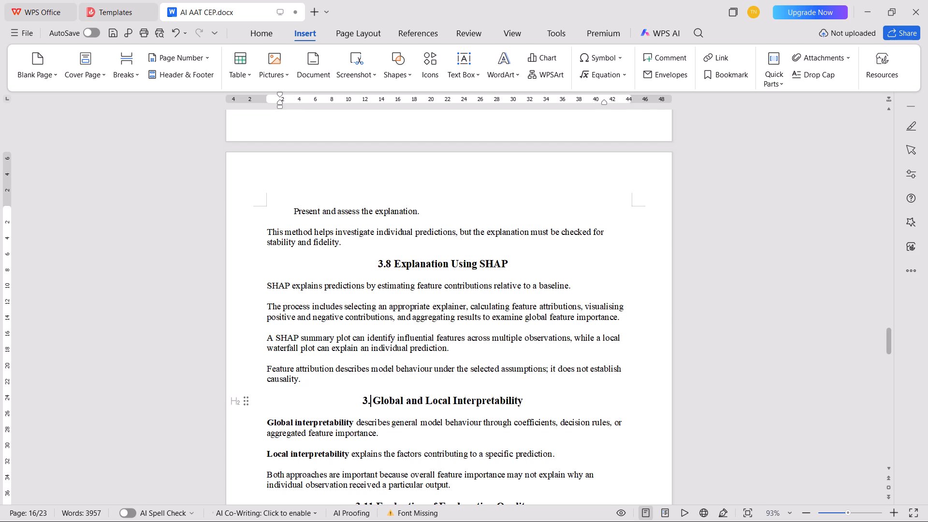
Move the 3.8 SHAP and 3.9 Global and Local Interpretability headings flush to the left margin, keeping the surrounding body text intact.
left_click(377, 270)
key("BackSpace")
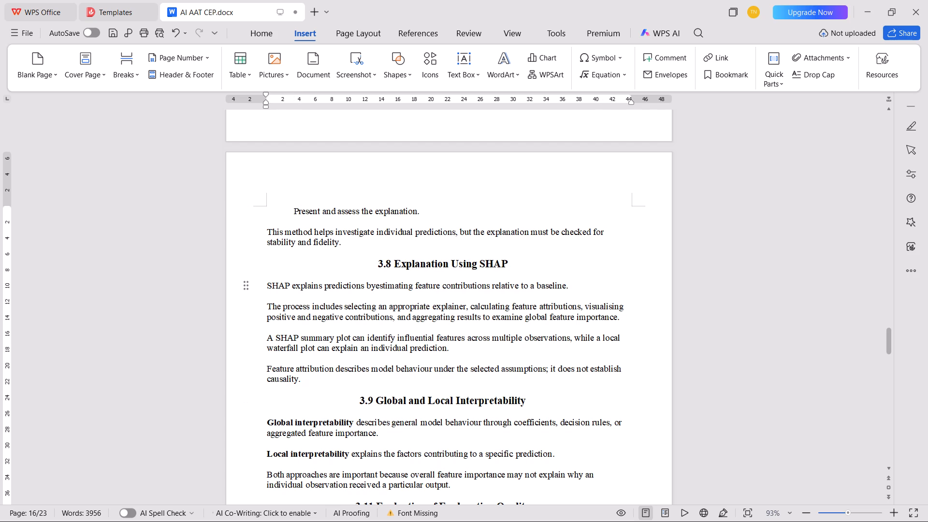
key("space")
left_click(377, 263)
key("BackSpace")
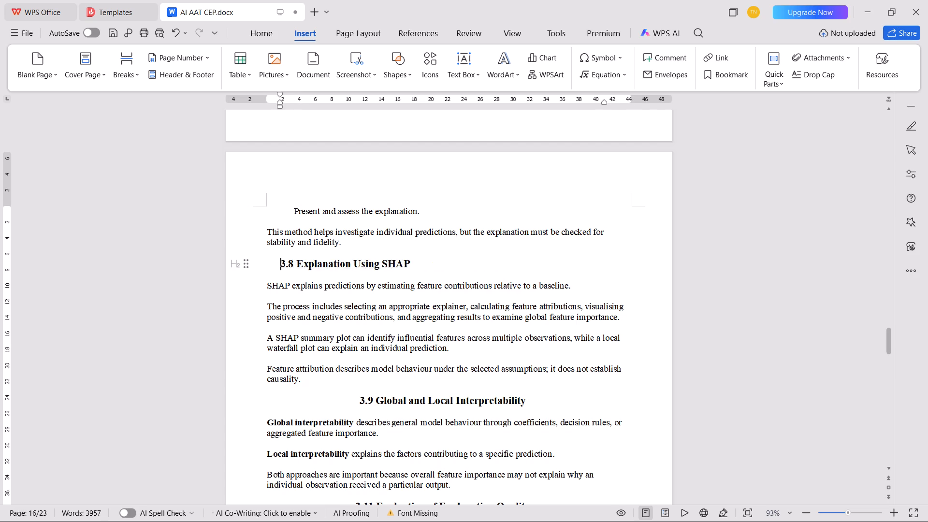
key("BackSpace")
left_click(359, 393)
key("BackSpace")
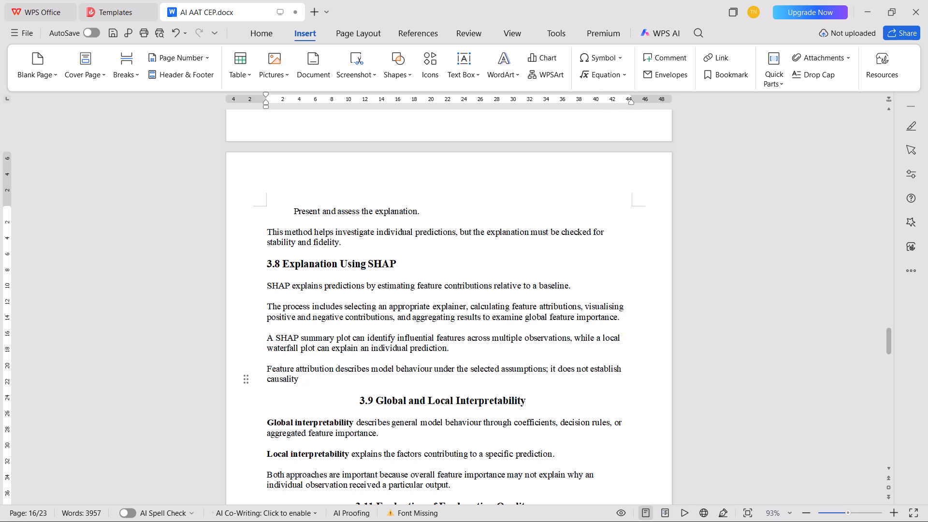
key("period")
left_click(359, 402)
key("BackSpace")
key("BackSpace")
Renumber the "Evaluation of Explanation Quality" heading as 3.10 and align it to the left margin.
scroll(452, 338, "down", 6)
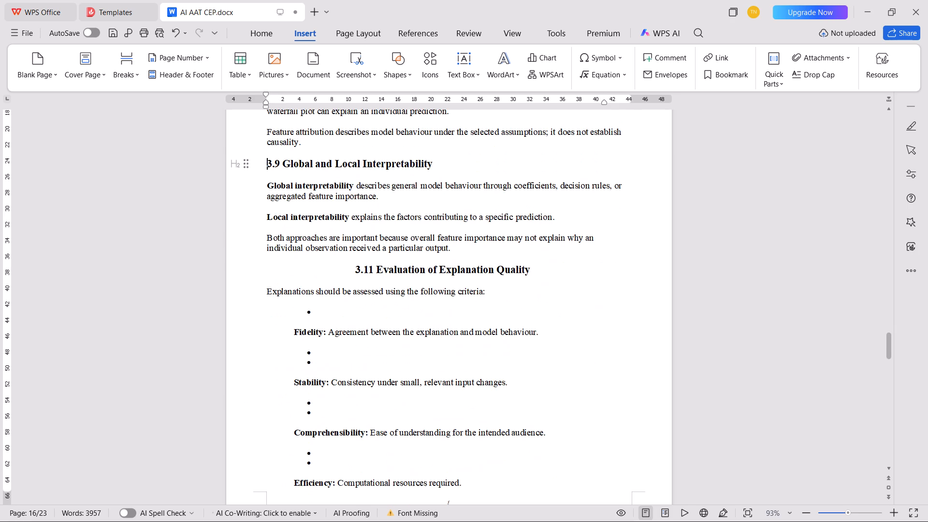
left_click(375, 269)
key("BackSpace")
key("0")
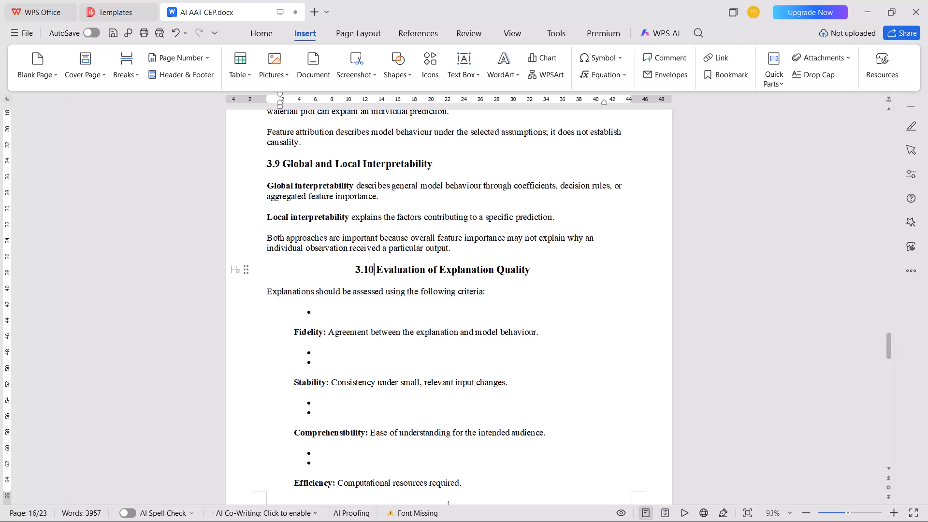
left_click(343, 267)
key("BackSpace")
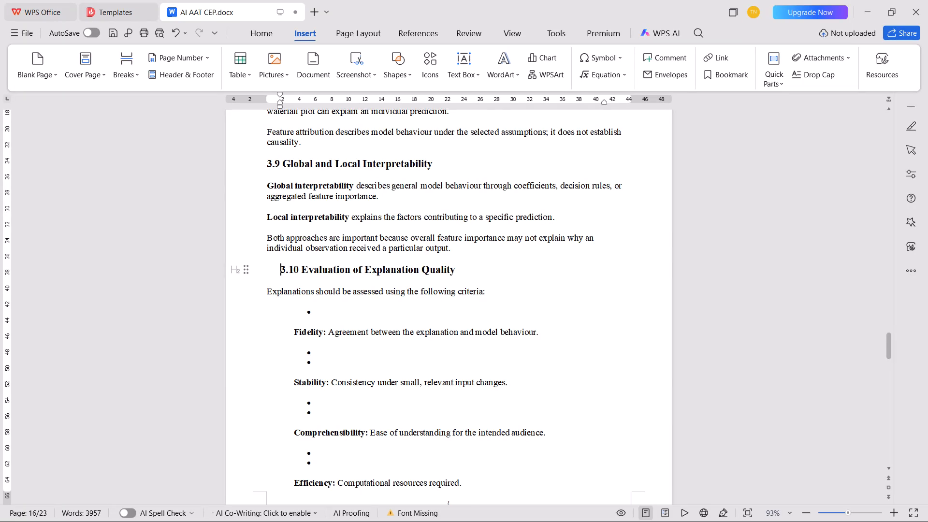
key("BackSpace")
Delete the empty bullets above the Fidelity criterion and between Fidelity and Stability in section 3.10.
scroll(355, 267, "up", 4)
scroll(361, 264, "down", 6)
left_click(331, 186)
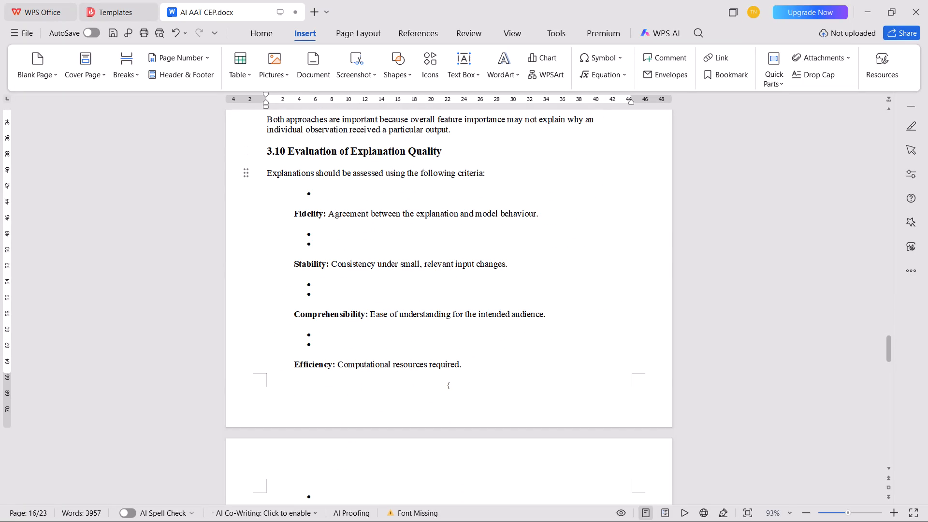
left_click(330, 195)
key("BackSpace")
key("BackSpace")
key("BackSpace")
left_click(336, 224)
key("BackSpace")
key("BackSpace")
key("BackSpace")
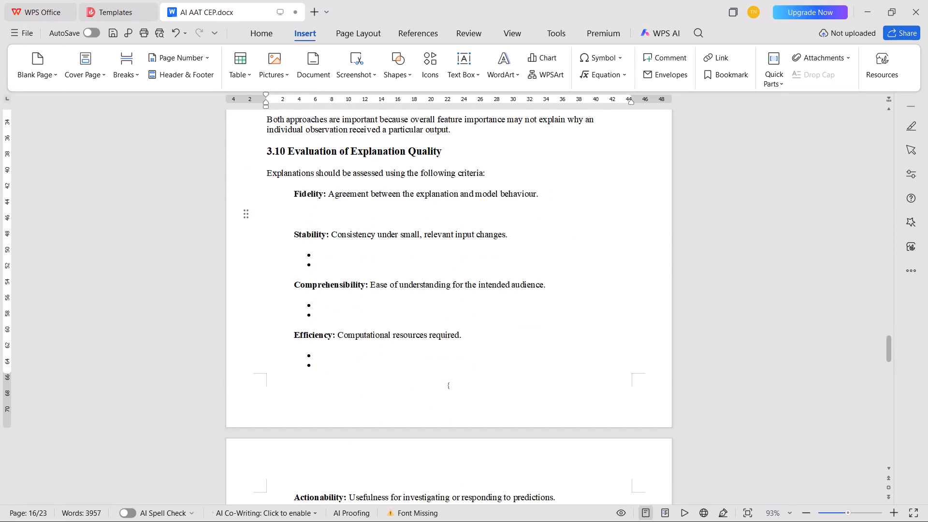
key("BackSpace")
Delete the empty bullets between the Stability and Comprehensibility criteria and between Comprehensibility and Efficiency.
left_click(332, 254)
key("BackSpace")
key("BackSpace")
key("BackSpace")
key("BackSpace")
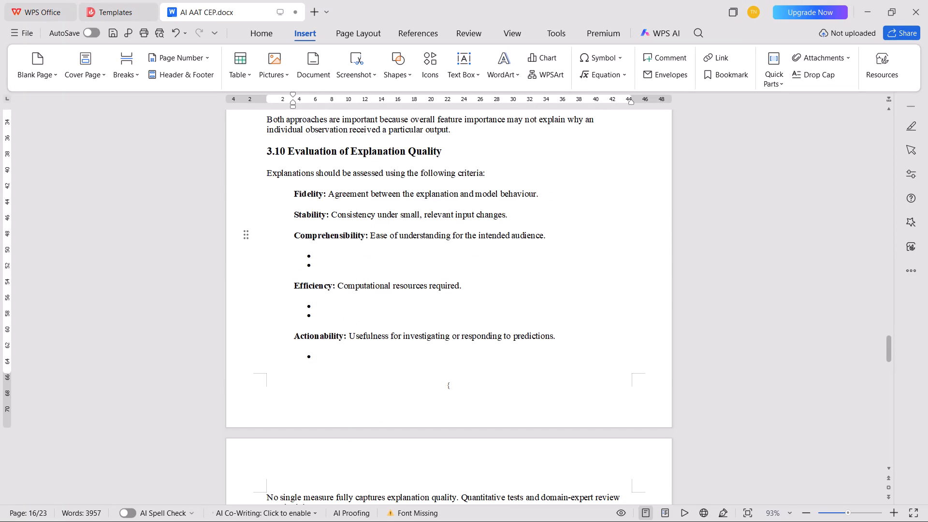
left_click(335, 268)
key("BackSpace")
key("BackSpace")
key("BackSpace")
key("BackSpace")
Delete the empty bullets between the Efficiency and Actionability criteria and after the Actionability line.
left_click(334, 283)
key("BackSpace")
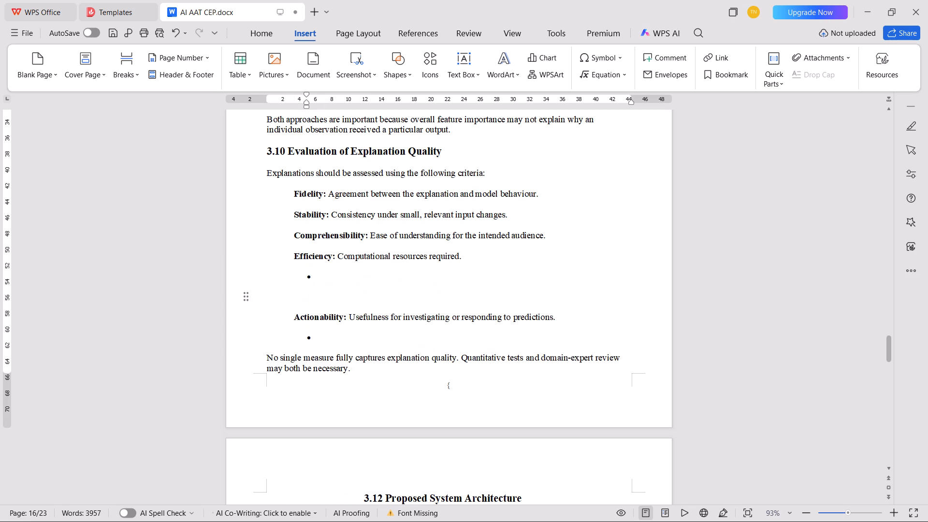
key("BackSpace")
key("BackSpace")
key("BackSpace")
left_click(333, 298)
key("BackSpace")
key("BackSpace")
key("BackSpace")
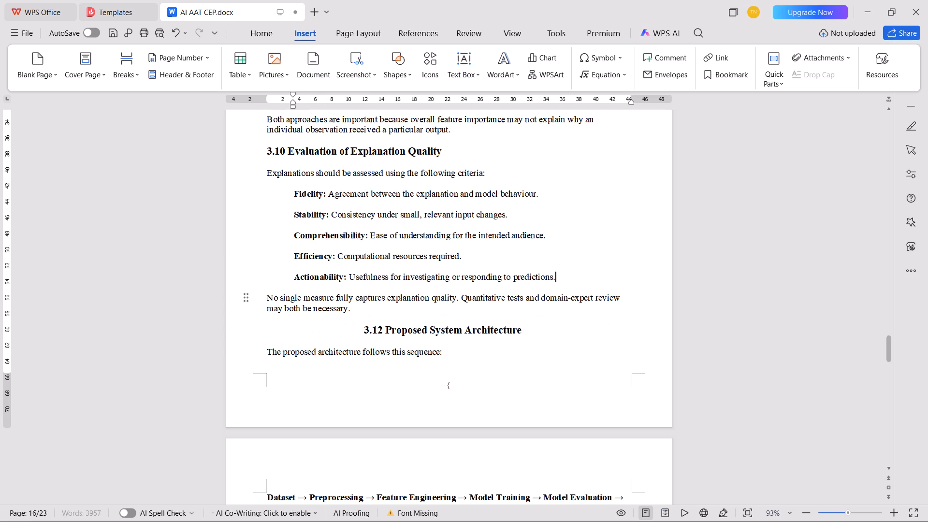
Align the "Proposed System Architecture" heading to the left margin and renumber it as 3.11.
left_click(361, 332)
key("BackSpace")
key("BackSpace")
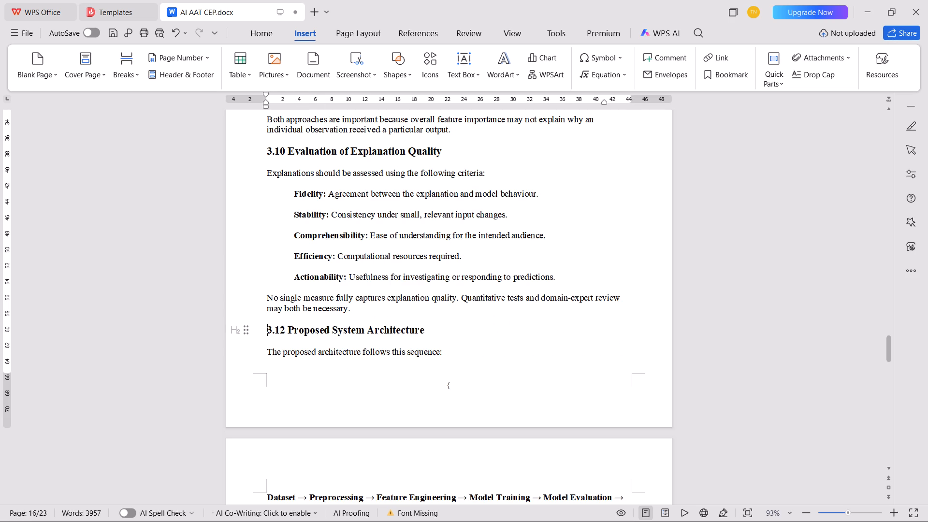
left_click(287, 327)
key("Left")
key("BackSpace")
key("1")
Renumber the "Experimental Procedure" heading as 3.12 and align it to the left margin, keeping it separate from the flowchart note above.
scroll(298, 318, "down", 7)
left_click(397, 394)
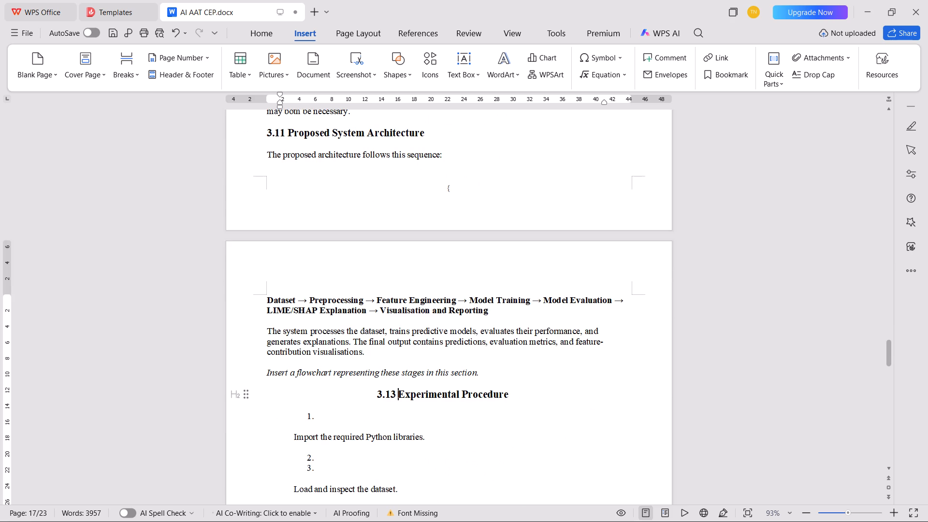
key("Left")
key("BackSpace")
key("2")
left_click(378, 394)
key("BackSpace")
key("BackSpace")
key("BackSpace")
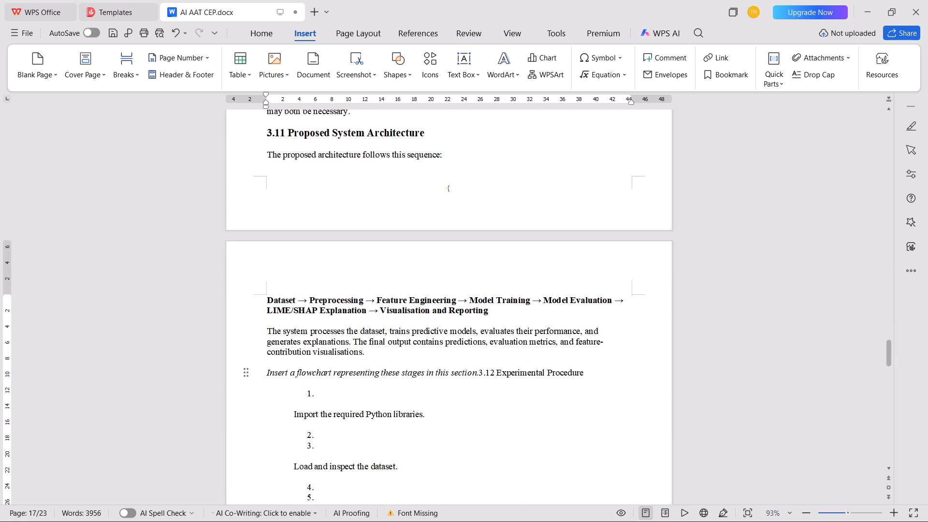
key("Return")
key("ctrl+z")
key("ctrl+z")
Delete the empty numbered items before "Import the required Python libraries." and between it and "Load and inspect the dataset.".
scroll(376, 398, "down", 3)
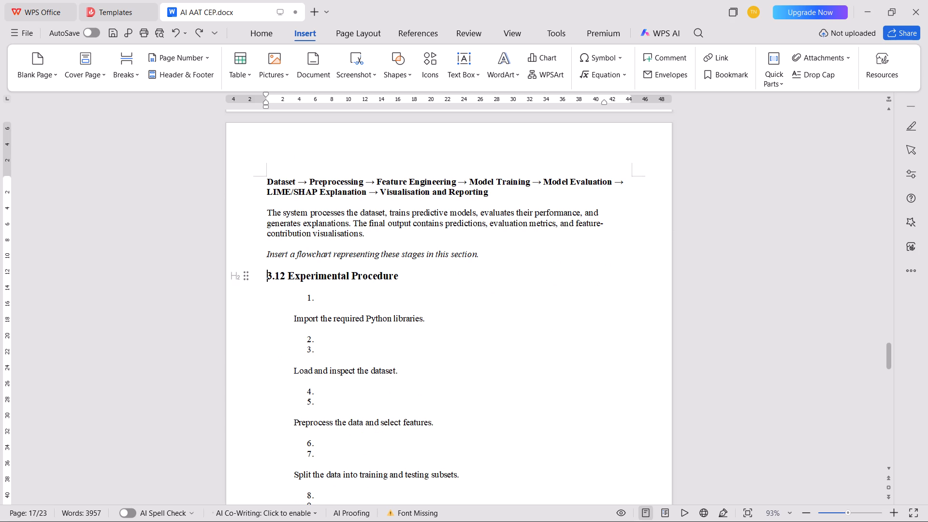
left_click(329, 293)
key("BackSpace")
key("BackSpace")
key("BackSpace")
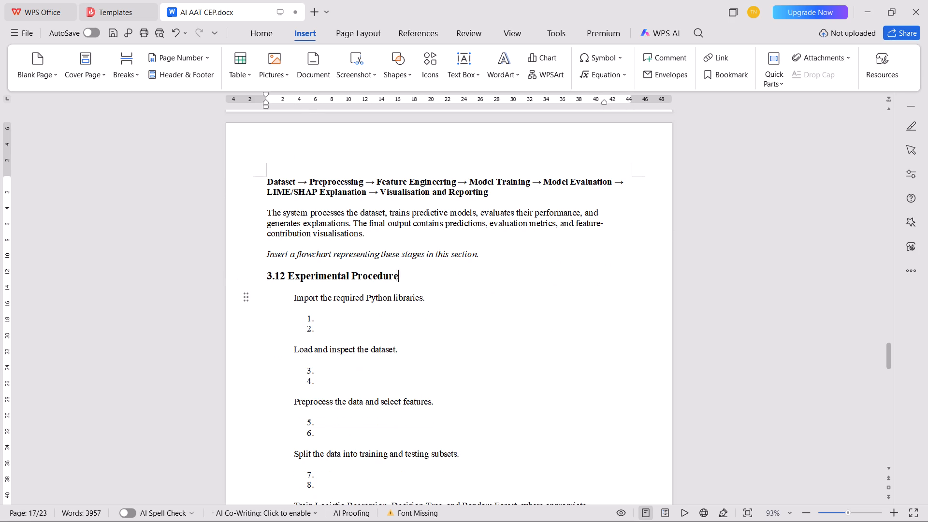
left_click(323, 331)
key("BackSpace")
key("BackSpace")
key("ctrl+z")
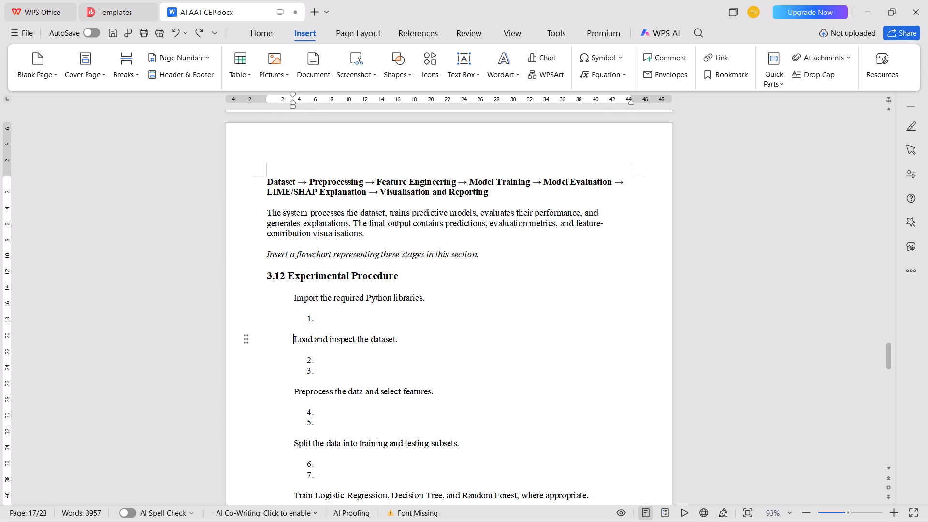
left_click(322, 314)
key("BackSpace")
key("BackSpace")
key("BackSpace")
Delete the empty numbered items after "Load and inspect the dataset." and after "Preprocess the data and select features.".
left_click(332, 353)
key("BackSpace")
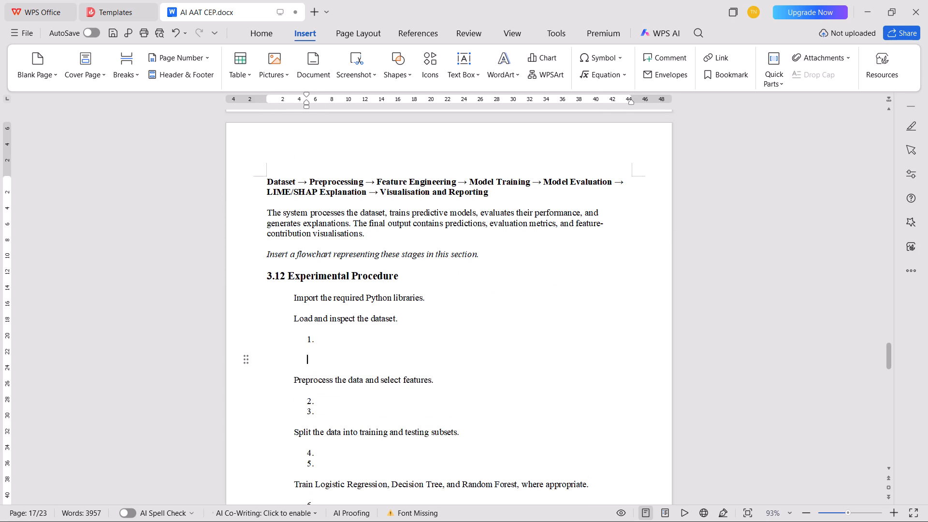
key("BackSpace")
key("BackSpace")
key("BackSpace")
left_click(331, 364)
key("BackSpace")
key("BackSpace")
key("BackSpace")
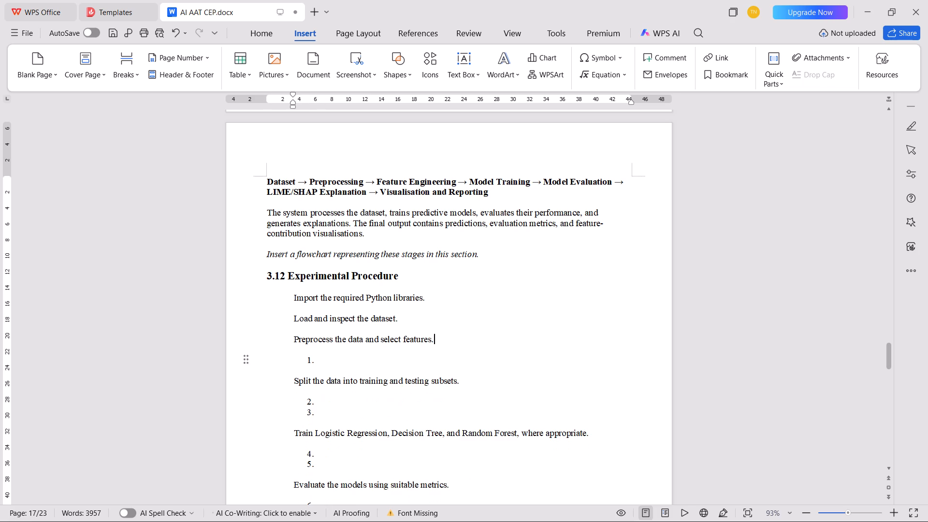
left_click(333, 359)
key("BackSpace")
key("BackSpace")
key("BackSpace")
Delete the empty numbered items after "Split the data into training and testing subsets.".
left_click(335, 385)
key("BackSpace")
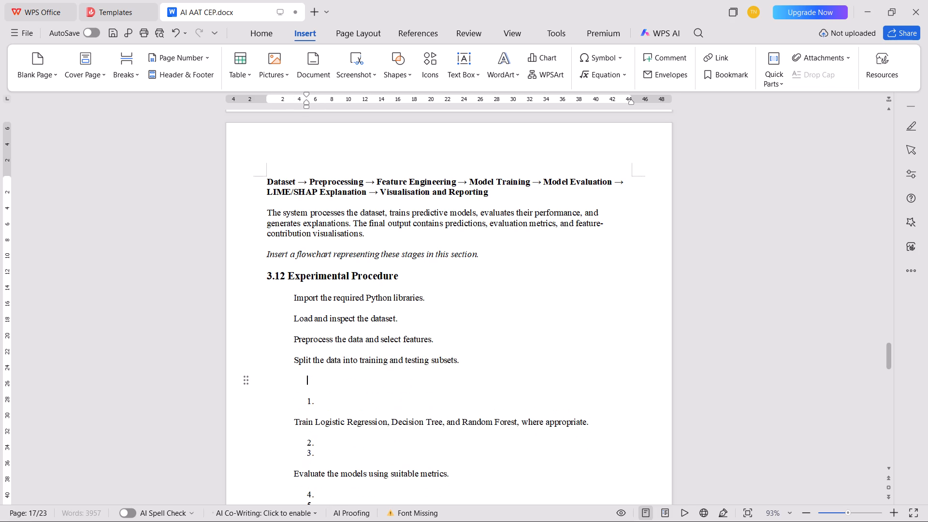
key("BackSpace")
key("BackSpace")
left_click(335, 386)
key("BackSpace")
key("BackSpace")
key("BackSpace")
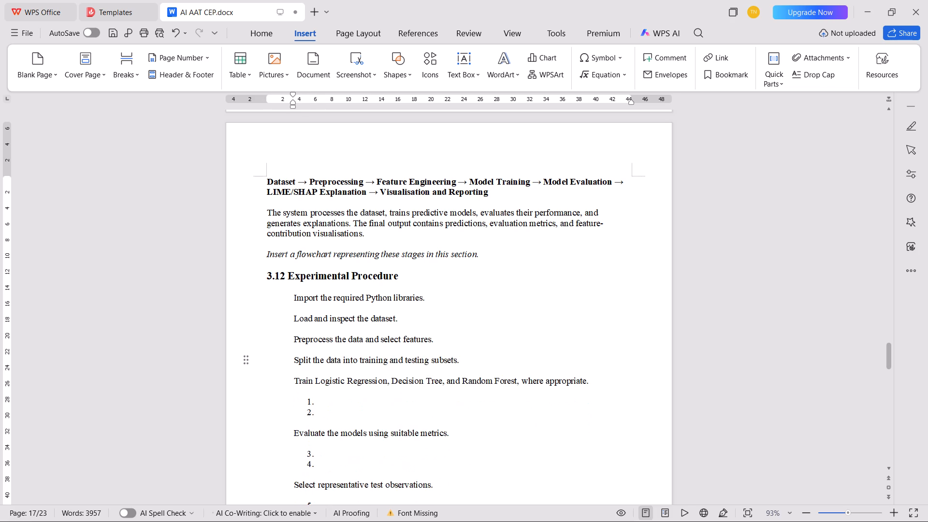
Delete the empty numbered items after the "Train Logistic Regression, Decision Tree, and Random Forest" line and after "Evaluate the models using suitable metrics.".
left_click(336, 395)
left_click(337, 403)
key("BackSpace")
key("BackSpace")
key("BackSpace")
left_click(341, 402)
key("BackSpace")
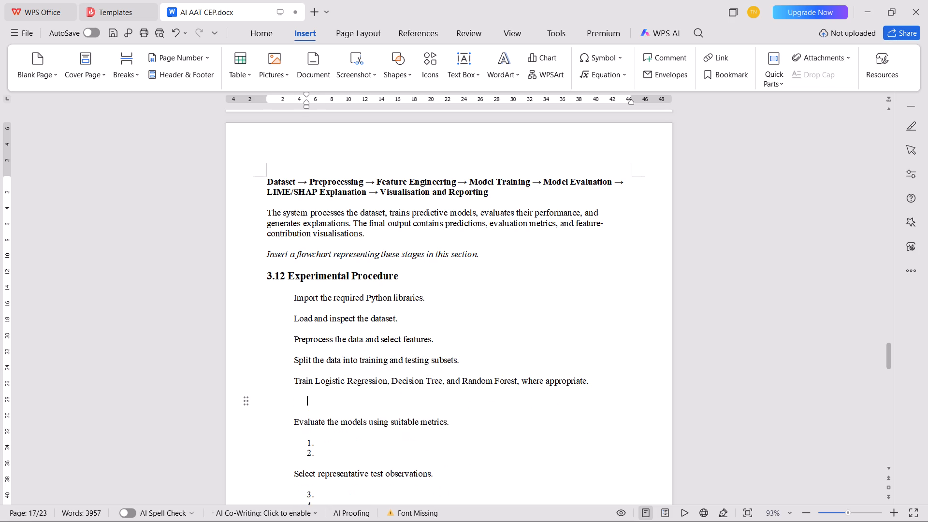
key("BackSpace")
key("BackSpace")
scroll(357, 345, "down", 3)
left_click(331, 311)
key("BackSpace")
key("BackSpace")
key("BackSpace")
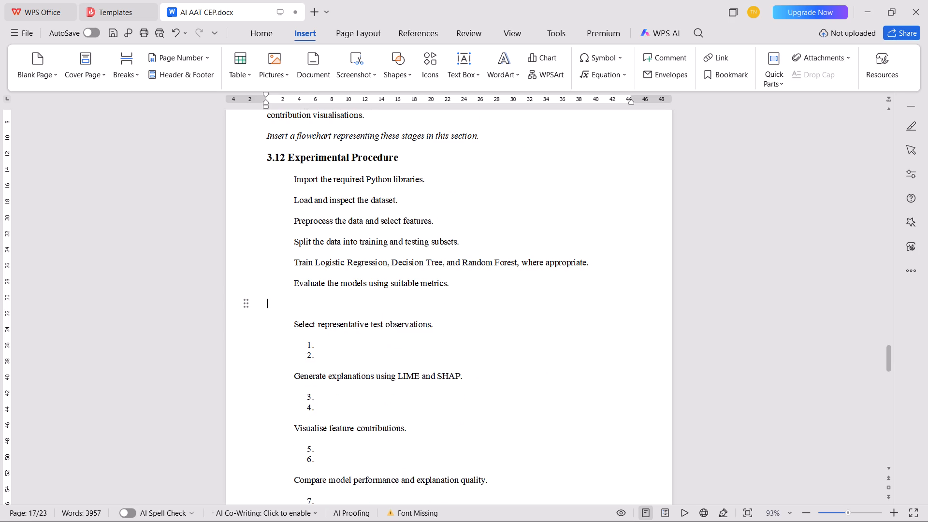
key("BackSpace")
Delete the empty numbered items after "Select representative test observations." and after the "Generate explanations using LIME and SHAP" line.
left_click(333, 349)
key("BackSpace")
key("BackSpace")
key("BackSpace")
key("BackSpace")
left_click(338, 363)
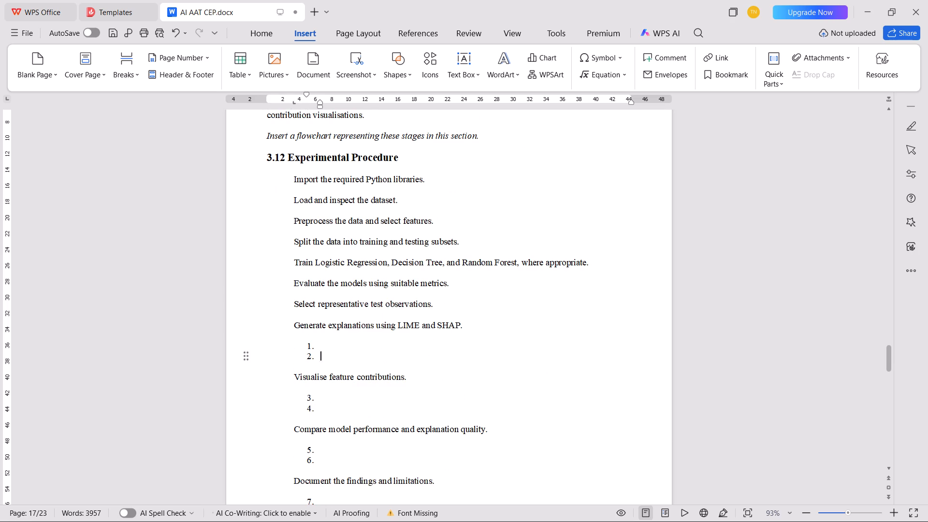
key("BackSpace")
key("BackSpace")
key("BackSpace")
key("BackSpace")
key("BackSpace")
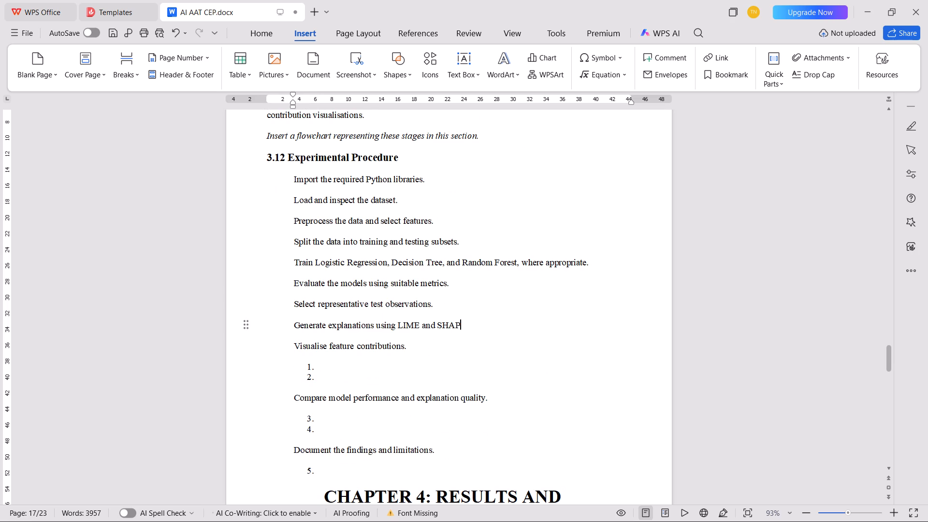
Delete the empty numbered items after the "Visualise feature contributions", "Compare model performance" and "Document the findings" lines of section 3.12.
left_click(335, 375)
key("BackSpace")
key("BackSpace")
key("BackSpace")
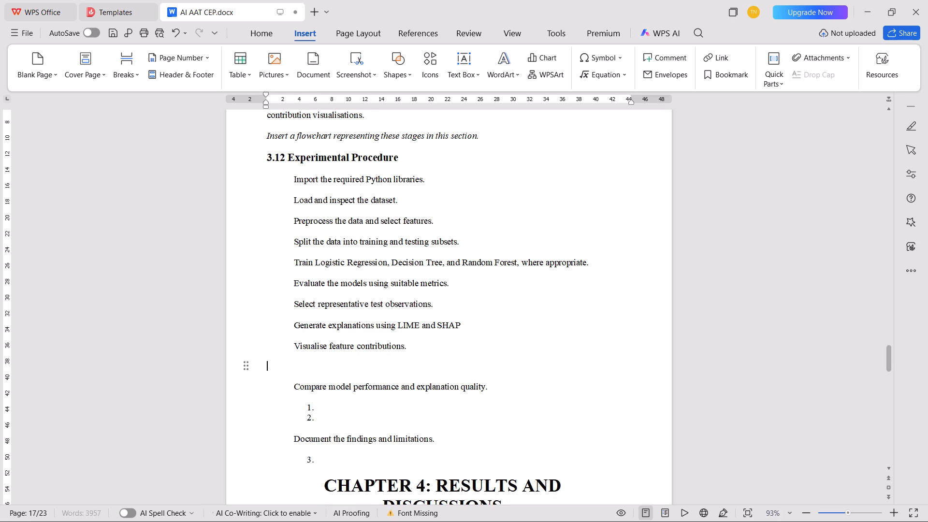
key("BackSpace")
left_click(332, 402)
key("BackSpace")
key("BackSpace")
key("BackSpace")
key("BackSpace")
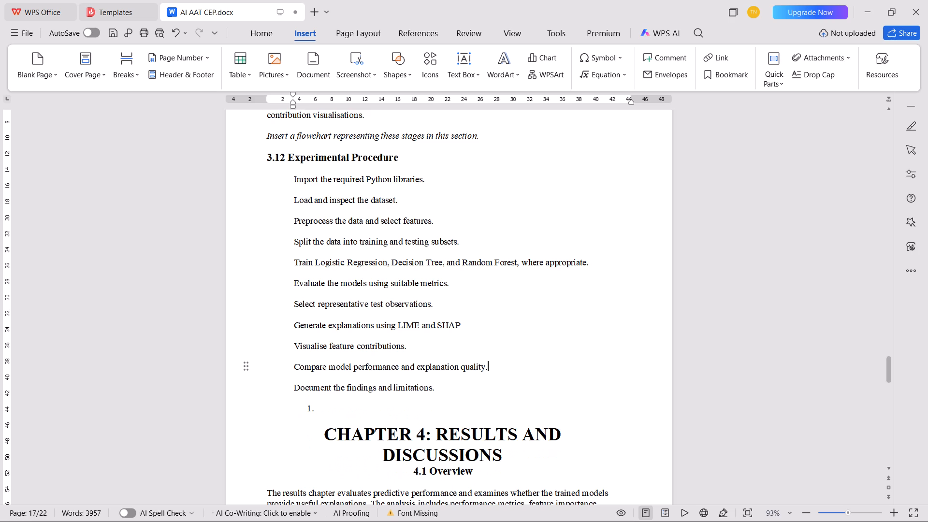
left_click(329, 403)
left_click(329, 405)
key("BackSpace")
key("BackSpace")
key("BackSpace")
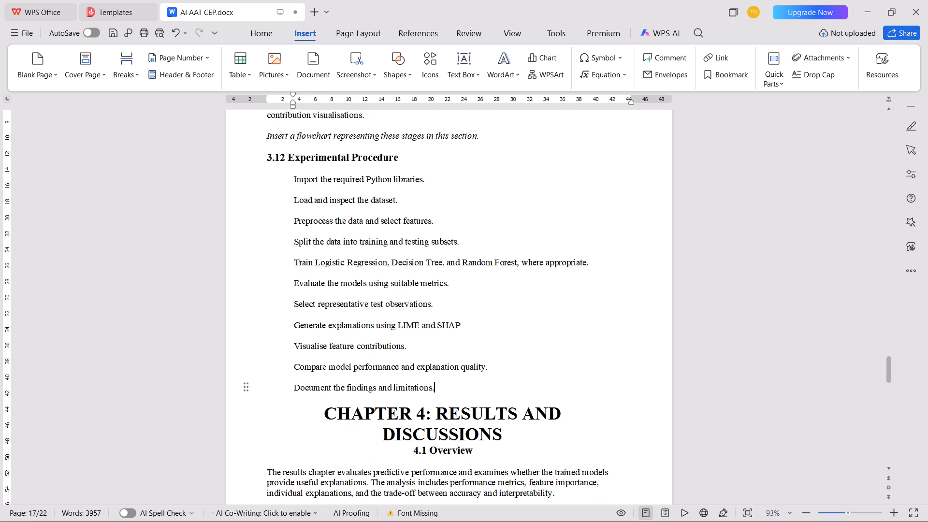
Start Chapter 4 on a new page by inserting a portrait blank page before its heading and removing the surplus blank space.
left_click(34, 76)
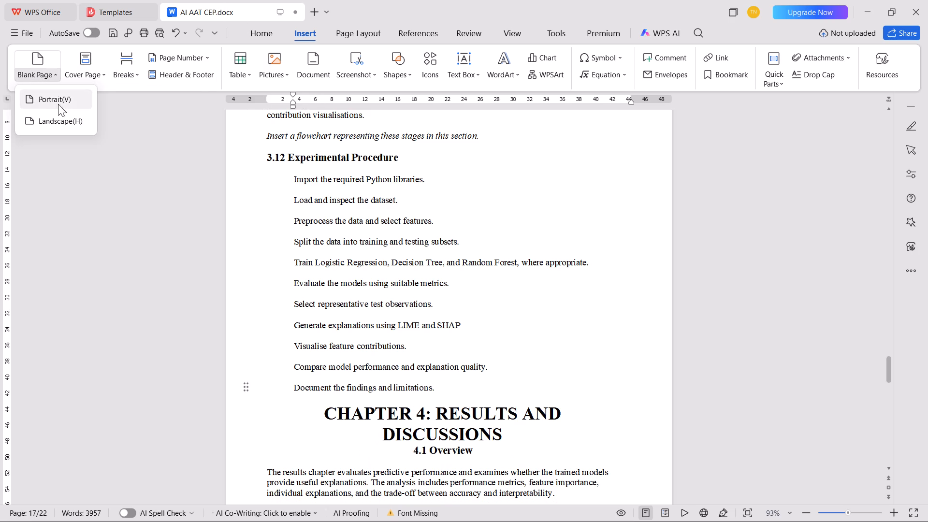
left_click(58, 104)
key("BackSpace")
scroll(236, 209, "up", 4)
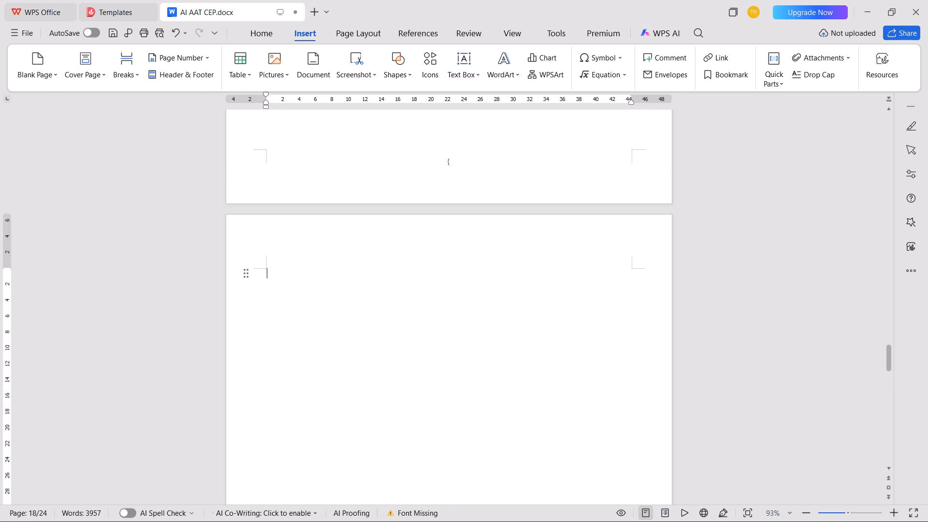
scroll(239, 210, "up", 9)
key("Right")
key("BackSpace")
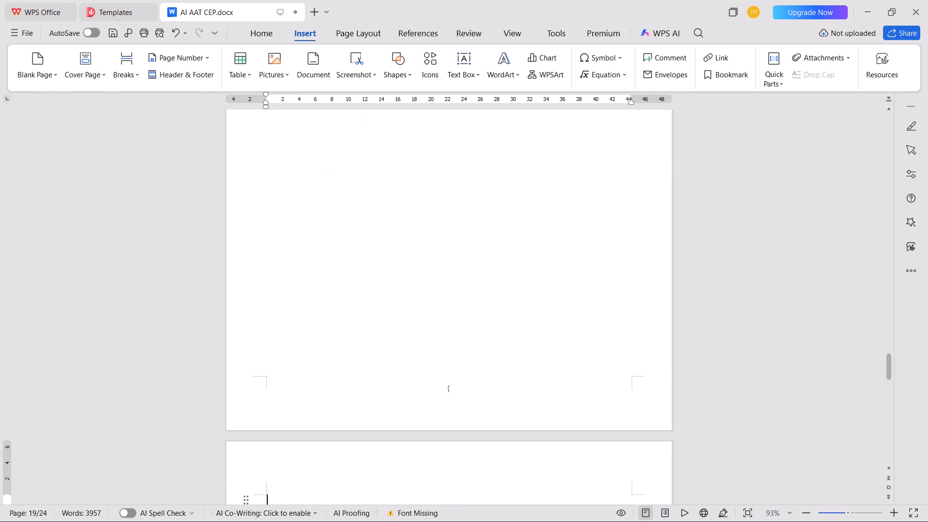
scroll(276, 236, "down", 6)
left_click(322, 286)
key("BackSpace")
key("BackSpace")
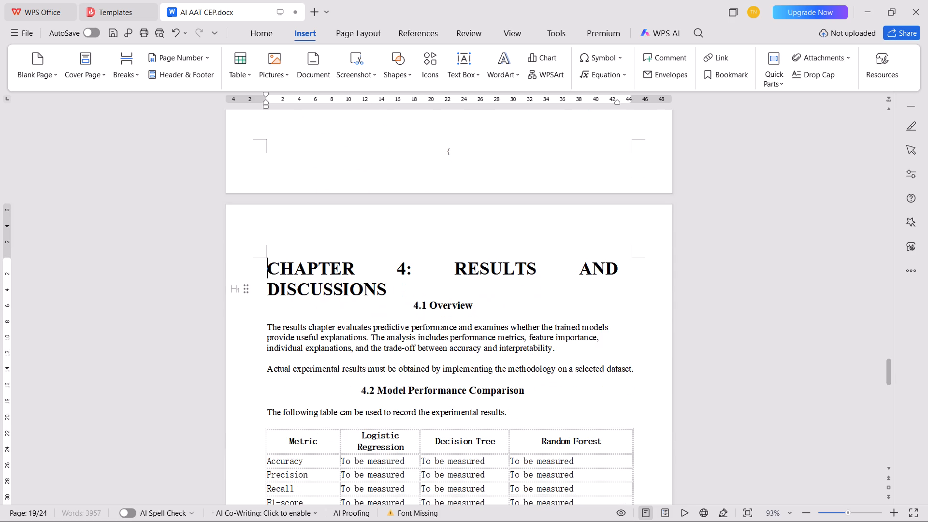
key("BackSpace")
Align the "4.1 Overview" and "4.2 Model Performance Comparison" headings to the left margin.
scroll(329, 279, "up", 6)
scroll(329, 279, "down", 14)
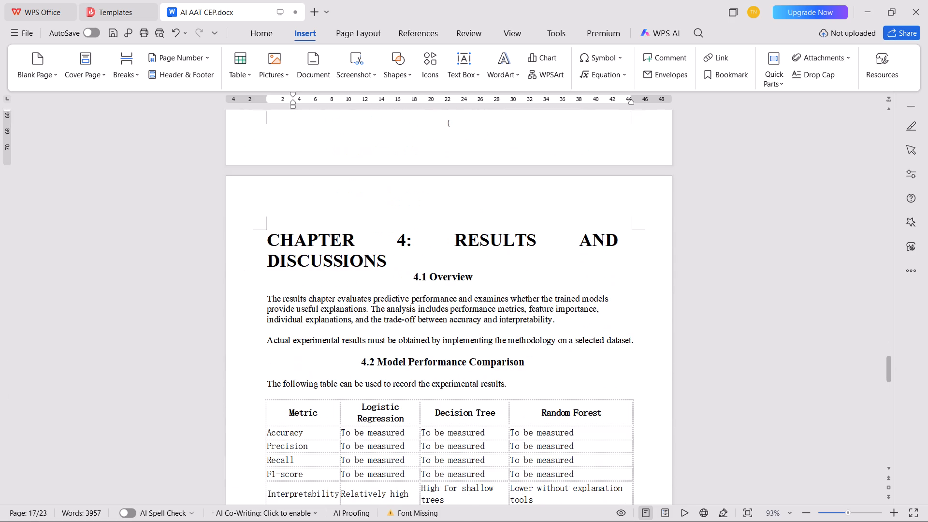
left_click(409, 276)
key("BackSpace")
key("BackSpace")
left_click(359, 356)
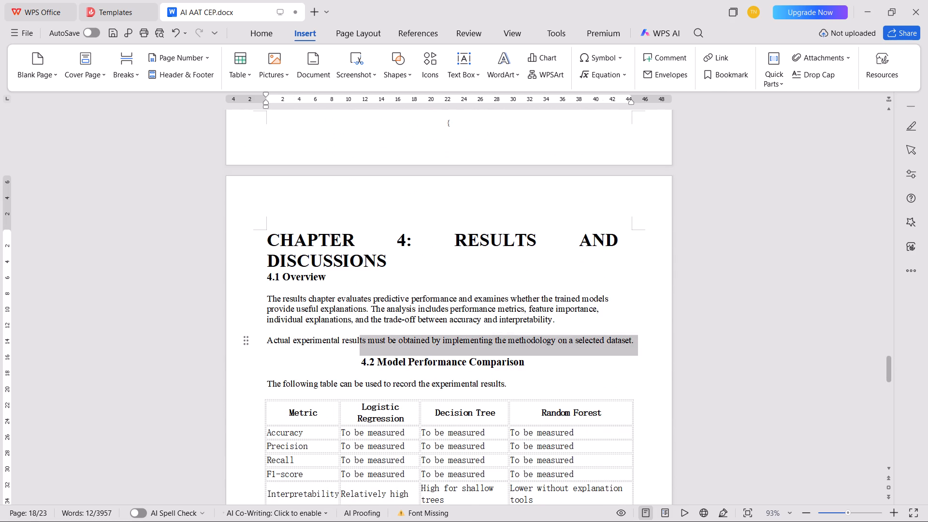
left_click(360, 360)
key("BackSpace")
key("BackSpace")
Align the "4.3 Feature-Importance Analysis" heading to the left margin.
scroll(440, 290, "down", 2)
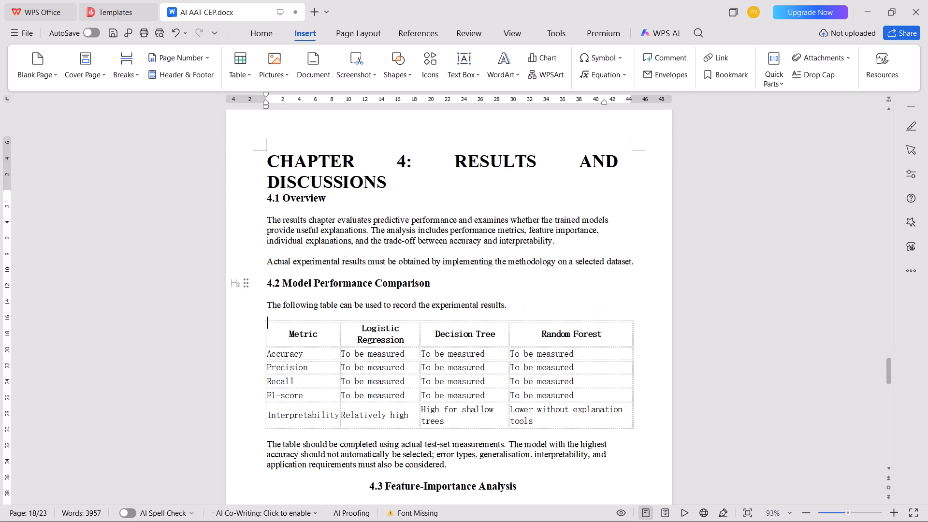
scroll(439, 290, "down", 2)
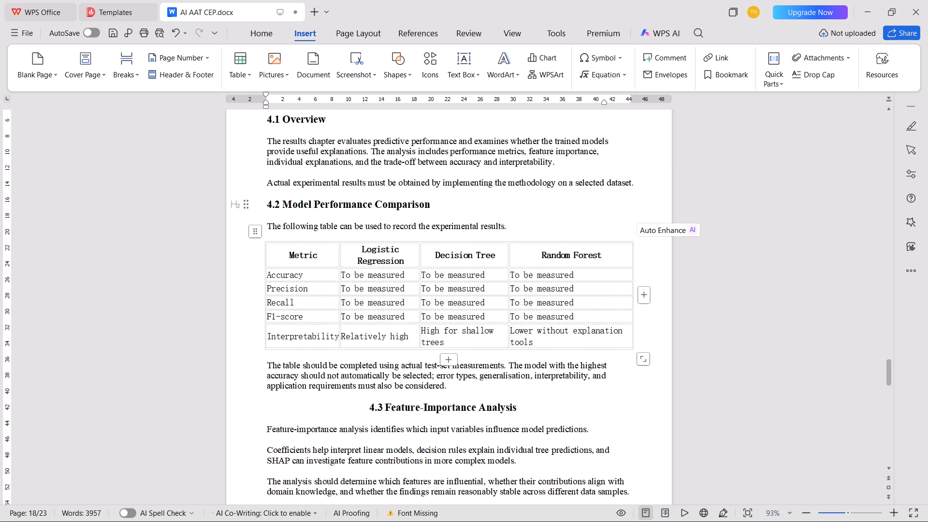
scroll(333, 261, "down", 3)
left_click(369, 294)
key("BackSpace")
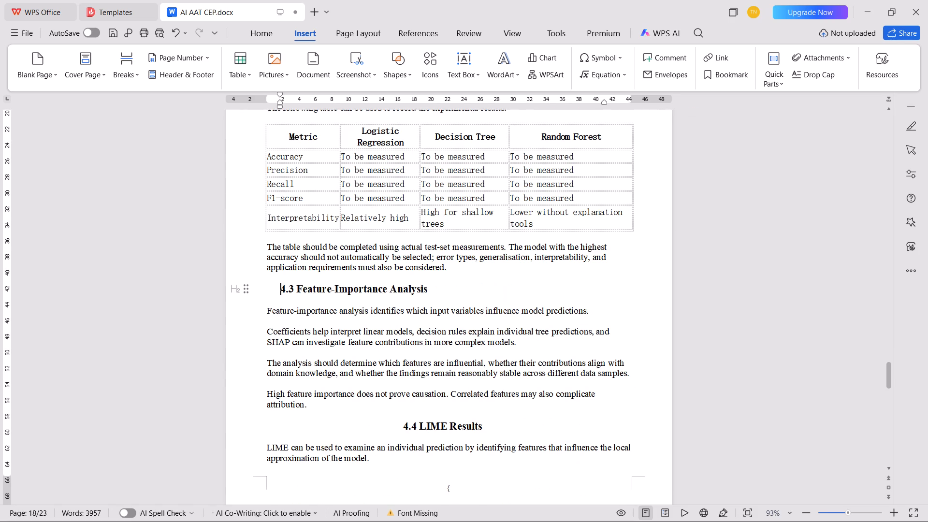
key("BackSpace")
Align the "4.4 LIME Results" heading to the left margin, keeping it as a separate heading.
left_click(408, 428)
key("Left")
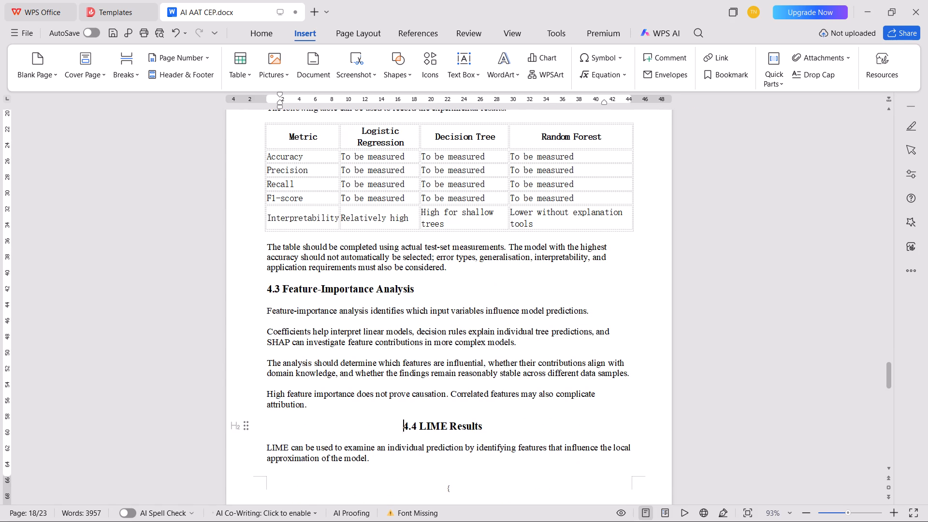
key("BackSpace")
key("BackSpace")
key("BackSpace")
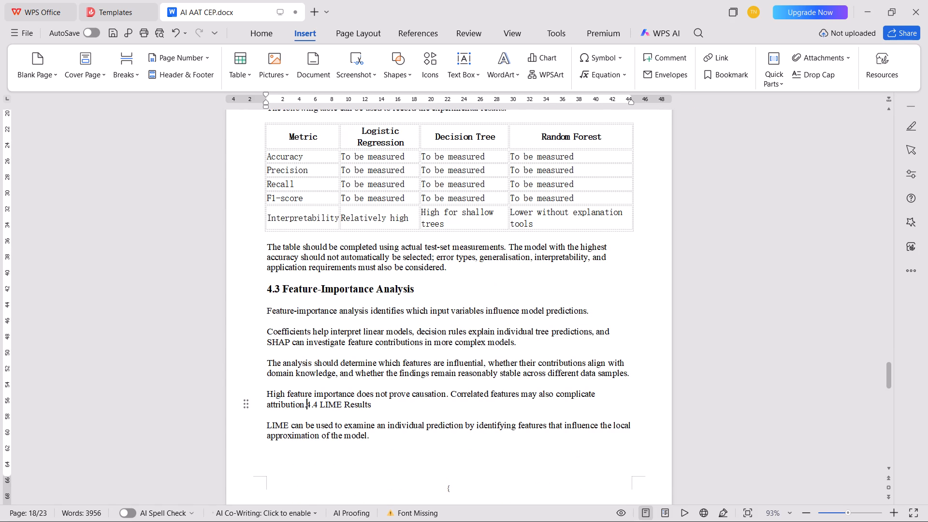
key("ctrl+z")
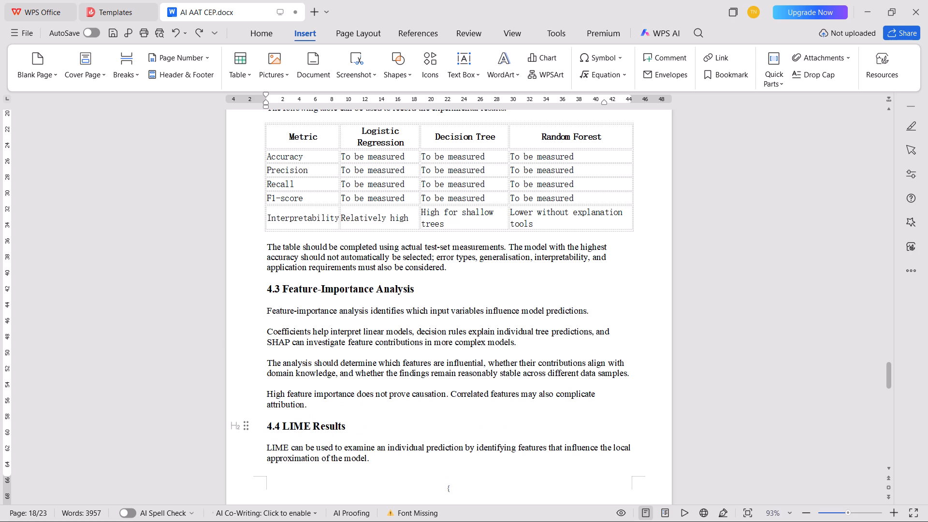
Align the "4.5 SHAP Results" and "4.6 Comparison of LIME and SHAP" headings to the left margin.
scroll(437, 319, "down", 8)
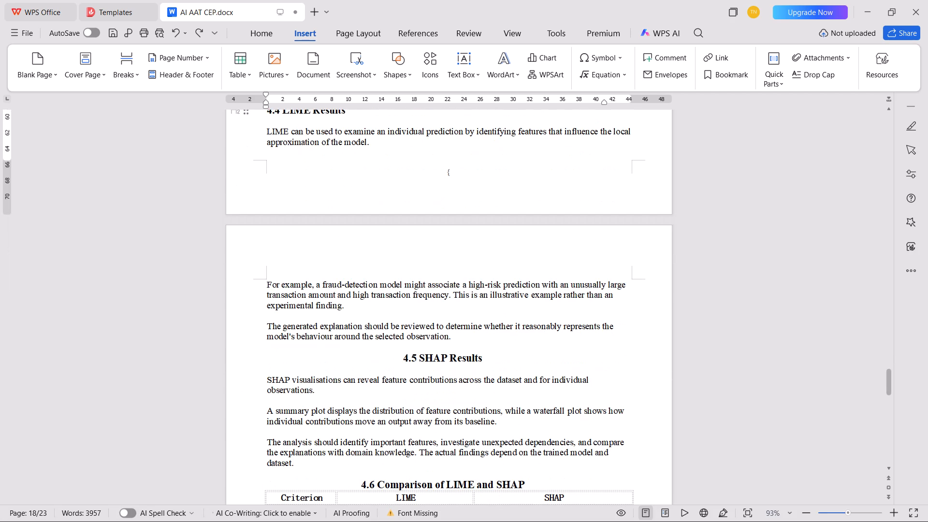
left_click(398, 364)
left_click(401, 361)
key("BackSpace")
key("BackSpace")
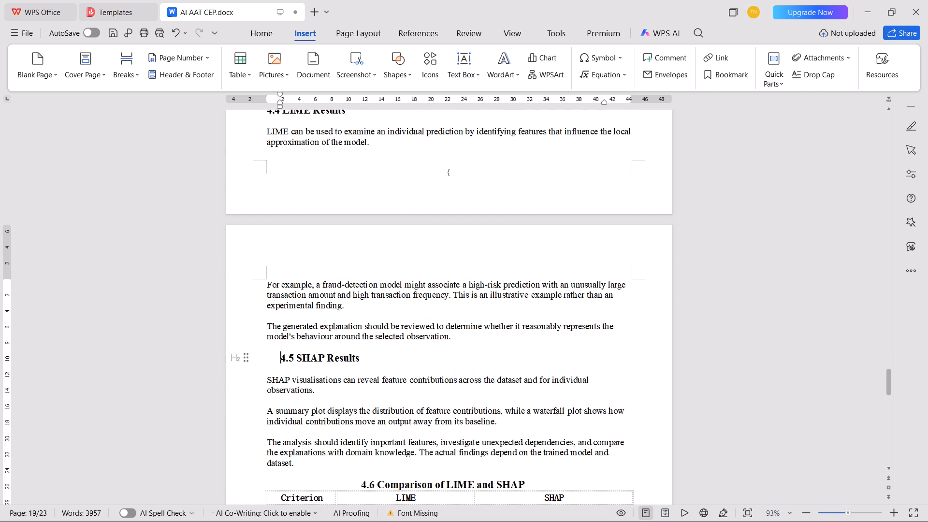
scroll(409, 375, "down", 3)
left_click(359, 364)
key("BackSpace")
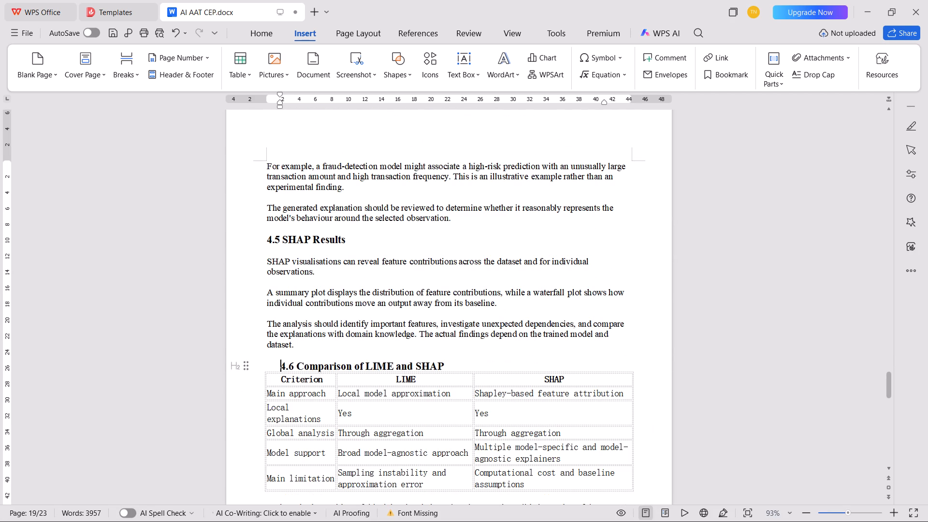
key("BackSpace")
Align the "4.7 Accuracy and Interpretability Trade-Off" and "4.8 Limitations" headings to the left margin.
scroll(432, 369, "down", 5)
left_click(347, 347)
left_click(343, 346)
key("BackSpace")
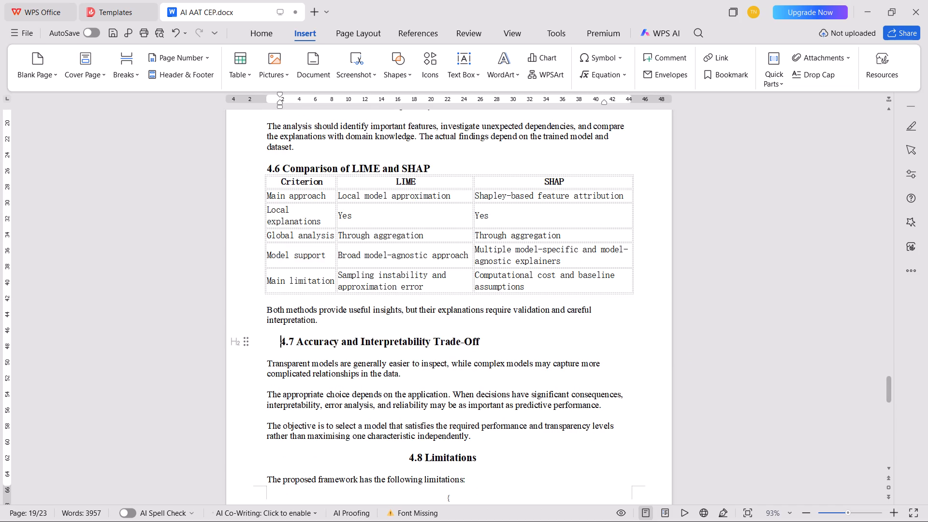
key("BackSpace")
left_click(407, 453)
key("BackSpace")
key("BackSpace")
Delete the empty numbered items before and after the "Model quality depends on dataset quality" line of section 4.8.
scroll(469, 384, "down", 4)
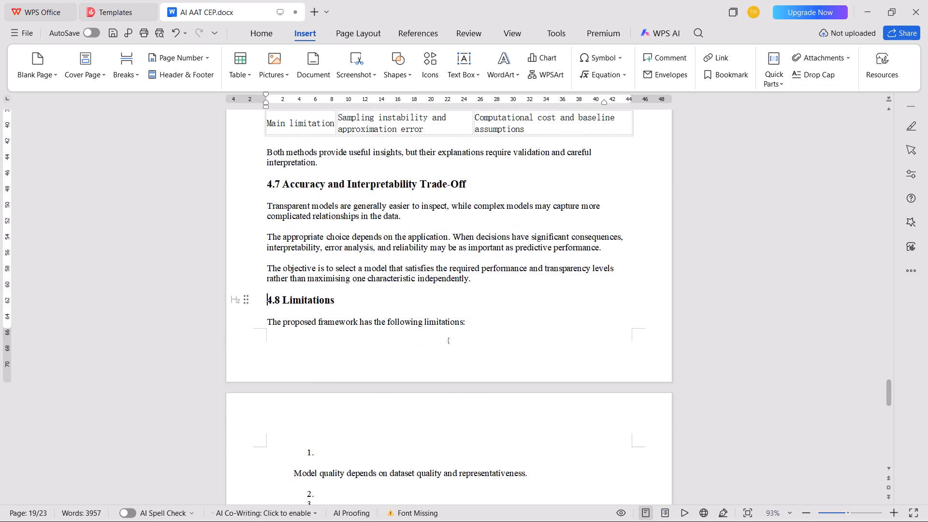
scroll(342, 421, "down", 5)
left_click(325, 256)
key("BackSpace")
key("BackSpace")
key("BackSpace")
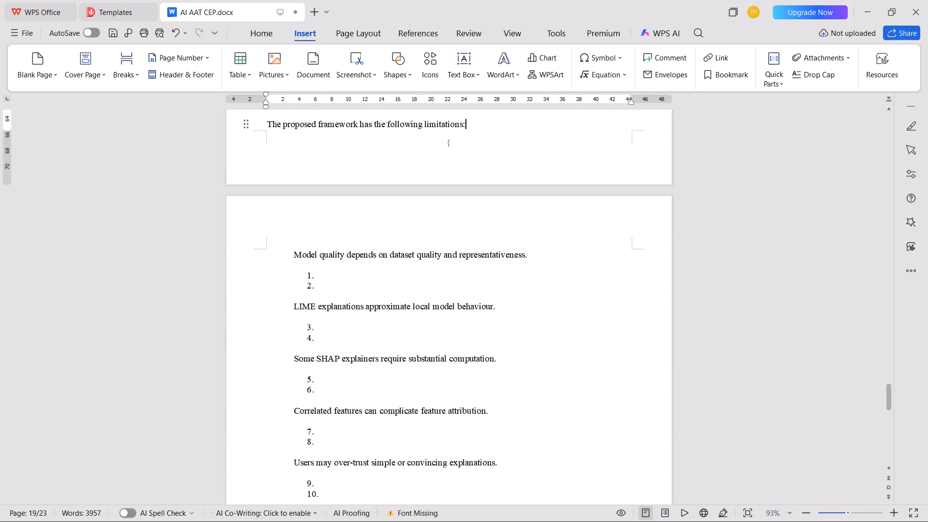
left_click(325, 279)
key("BackSpace")
key("BackSpace")
key("BackSpace")
left_click(325, 280)
key("BackSpace")
key("BackSpace")
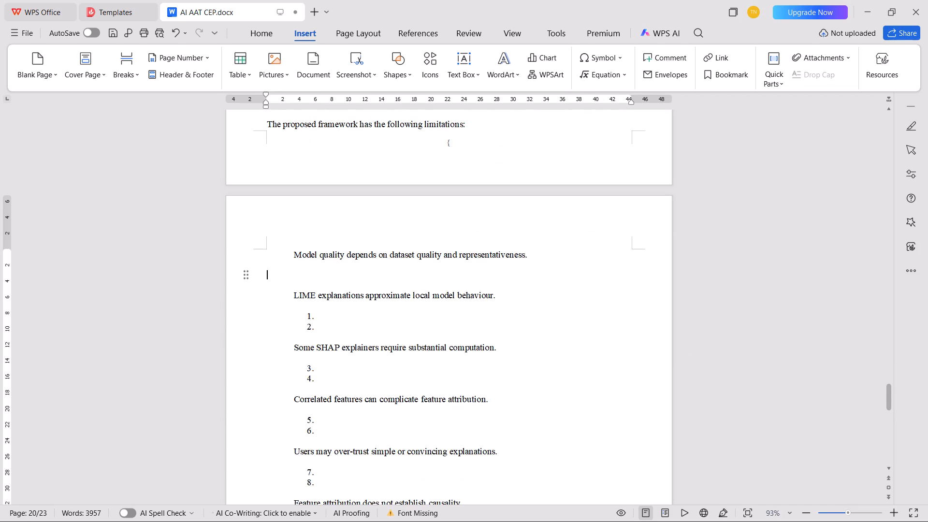
key("BackSpace")
Delete the empty numbered items after the "LIME explanations", "Some SHAP explainers" and "Correlated features" lines of section 4.8.
left_click(328, 306)
key("BackSpace")
key("BackSpace")
key("BackSpace")
key("BackSpace")
left_click(327, 331)
key("BackSpace")
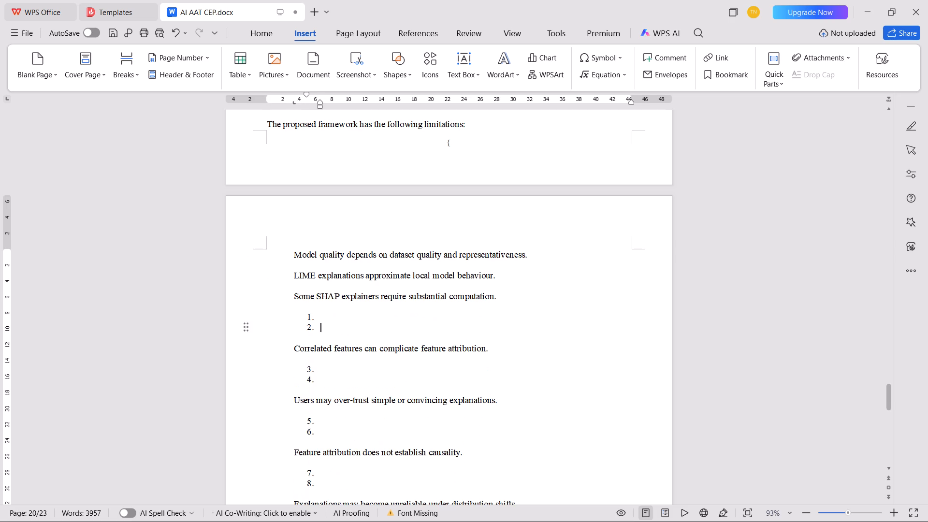
key("BackSpace")
key("BackSpace")
key("BackSpace")
left_click(333, 354)
key("BackSpace")
key("BackSpace")
key("BackSpace")
key("BackSpace")
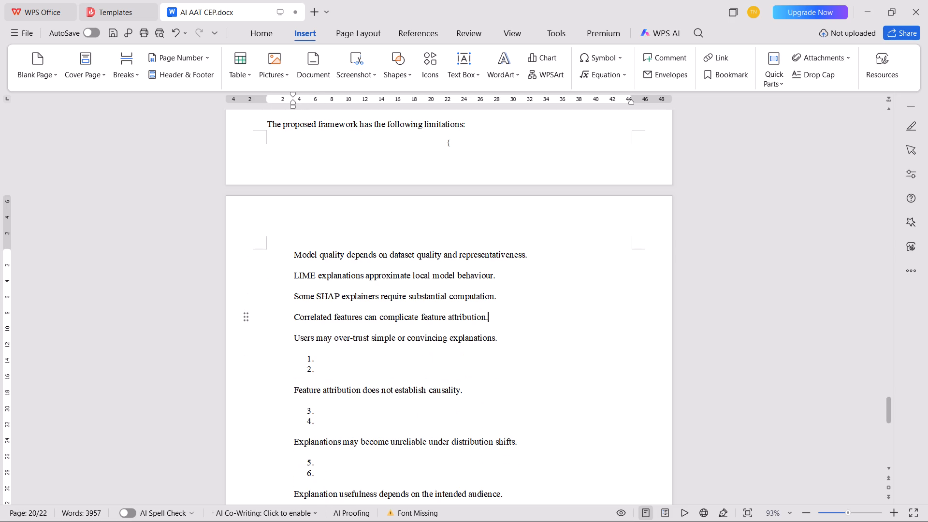
Delete the empty numbered items after the "Users may over-trust" and "Feature attribution" lines of section 4.8.
left_click(338, 367)
key("BackSpace")
key("BackSpace")
key("BackSpace")
key("BackSpace")
left_click(336, 383)
key("BackSpace")
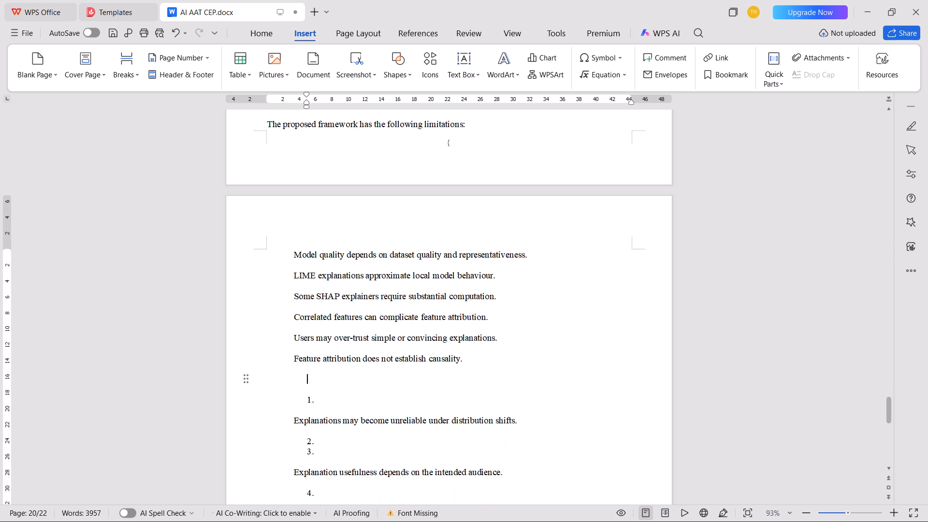
left_click(337, 389)
key("BackSpace")
left_click(335, 395)
key("BackSpace")
key("BackSpace")
key("BackSpace")
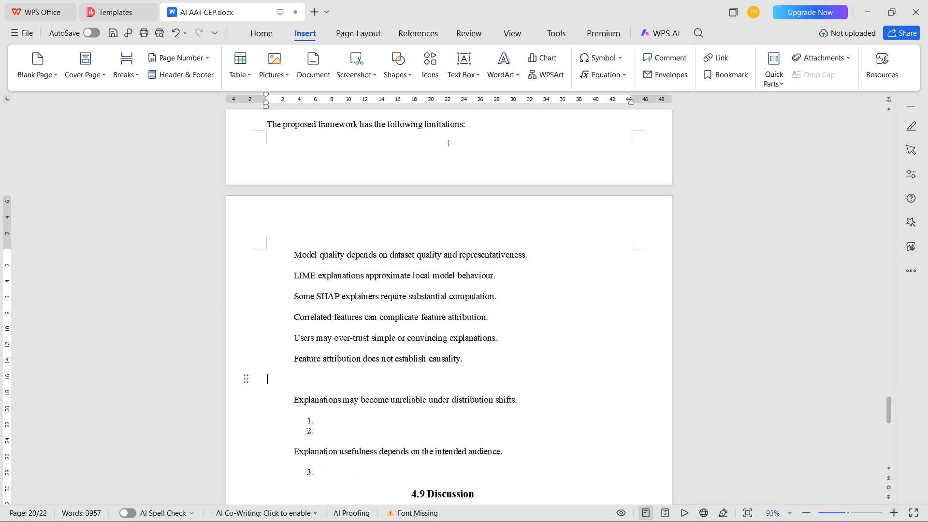
key("BackSpace")
Delete the empty numbered items after the last two limitations in section 4.8, keeping the period after "intended audience".
left_click(327, 414)
key("BackSpace")
key("BackSpace")
key("BackSpace")
key("BackSpace")
left_click(328, 418)
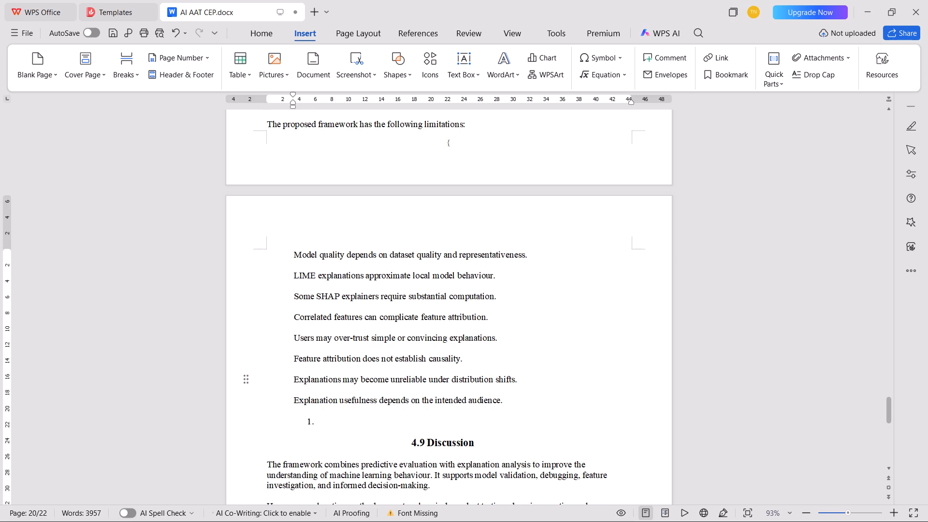
key("BackSpace")
key("BackSpace")
key("BackSpace")
key("BackSpace")
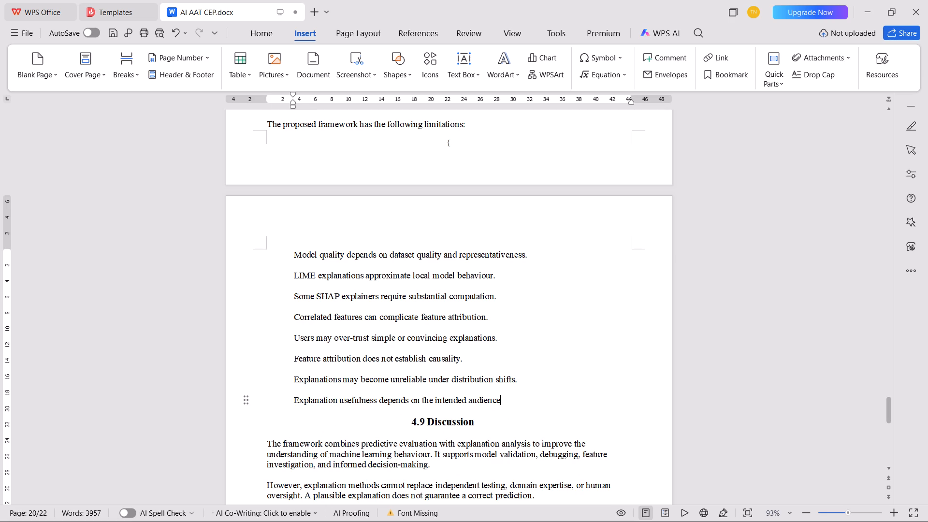
key("period")
Align the "4.9 Discussion" heading to the left margin, leaving the limitation line above it intact.
left_click(409, 415)
key("BackSpace")
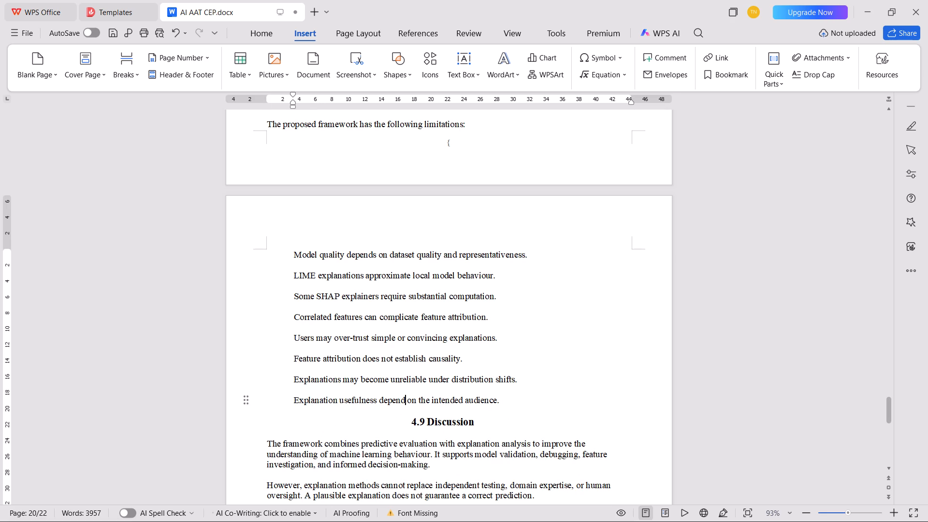
key("ctrl+z")
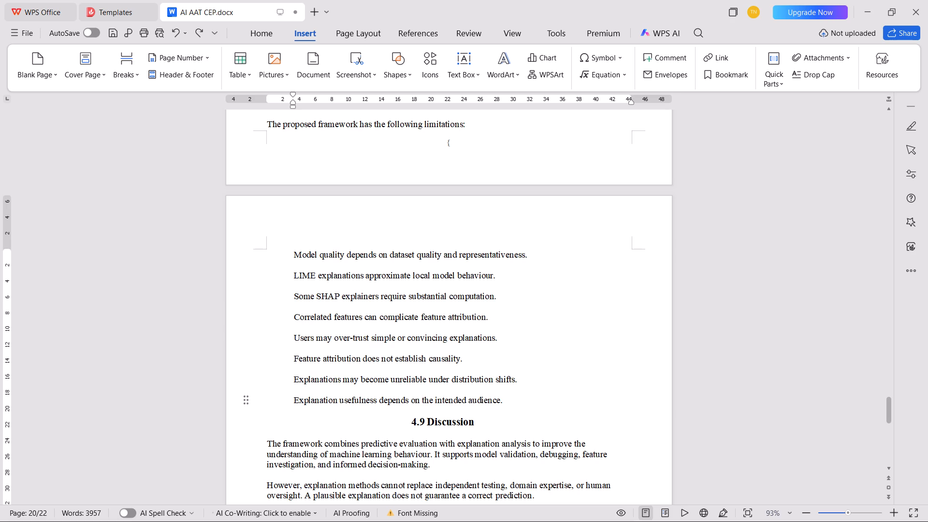
left_click(403, 424)
key("BackSpace")
key("BackSpace")
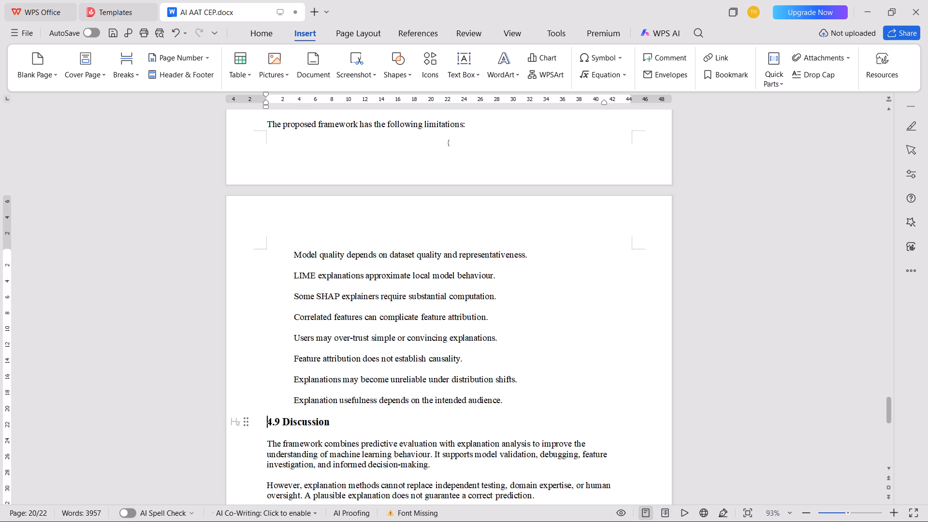
Start Chapter 5 on a new page by inserting a portrait blank page before its heading and removing the surplus blank space.
scroll(463, 371, "down", 10)
scroll(452, 338, "up", 2)
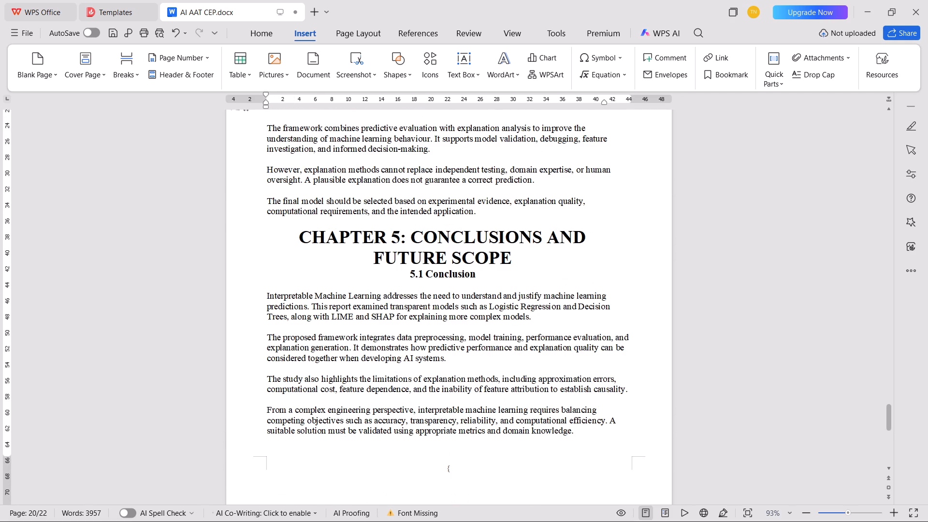
scroll(438, 250, "up", 6)
left_click(478, 409)
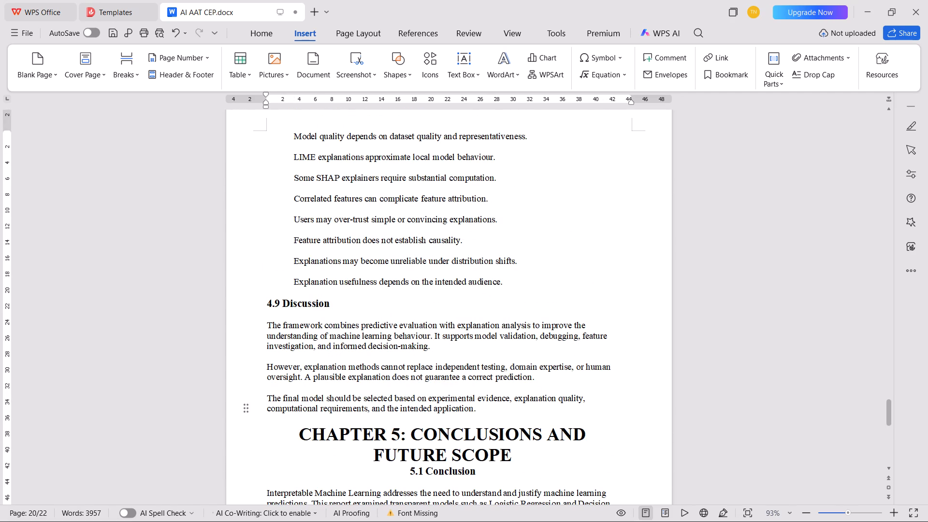
left_click(53, 71)
left_click(54, 94)
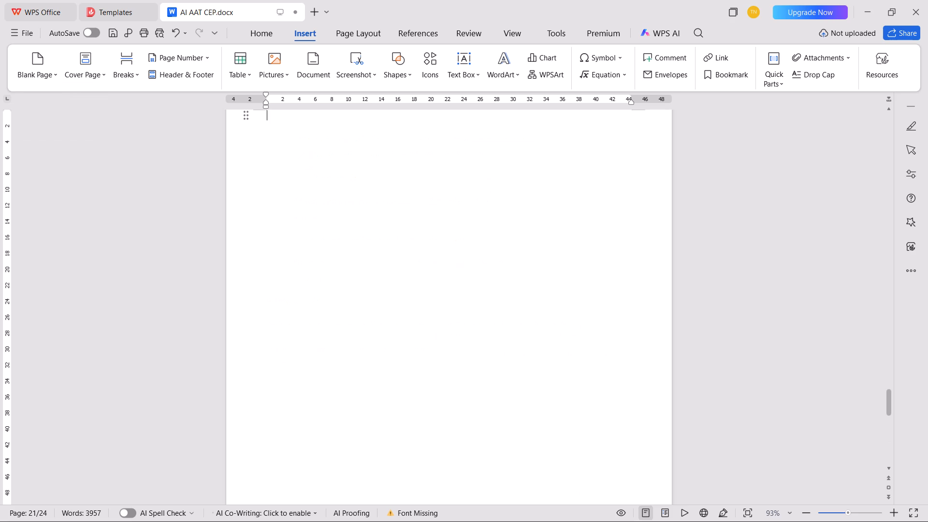
key("Right")
scroll(272, 161, "down", 6)
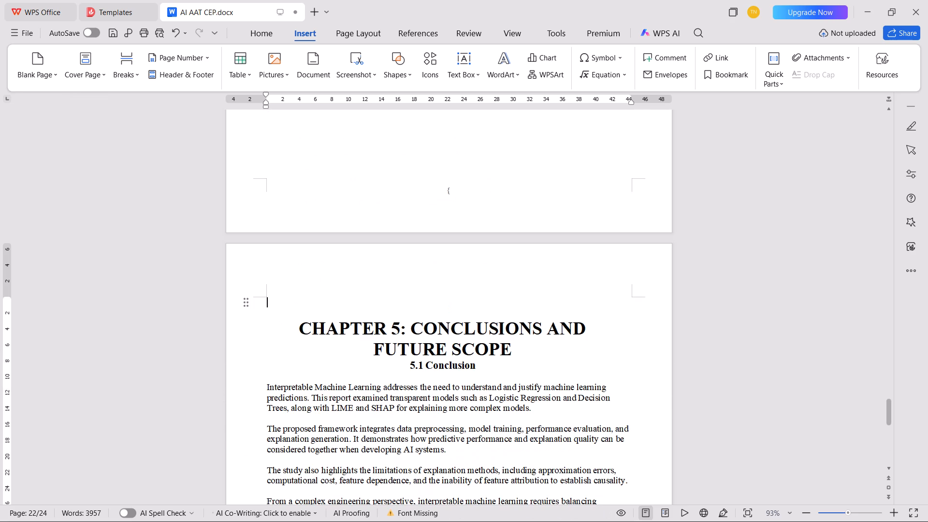
key("Right")
key("BackSpace")
key("BackSpace")
key("BackSpace")
scroll(295, 154, "up", 6)
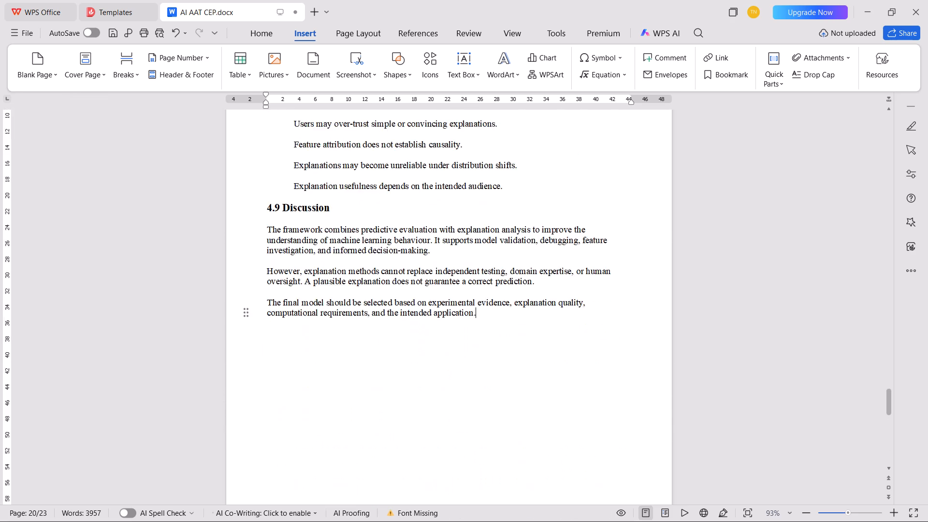
Align the "5.1 Conclusion" and "5.2 Future Scope" headings to the left margin.
scroll(297, 154, "down", 11)
scroll(298, 154, "up", 1)
scroll(298, 155, "down", 9)
scroll(380, 183, "up", 4)
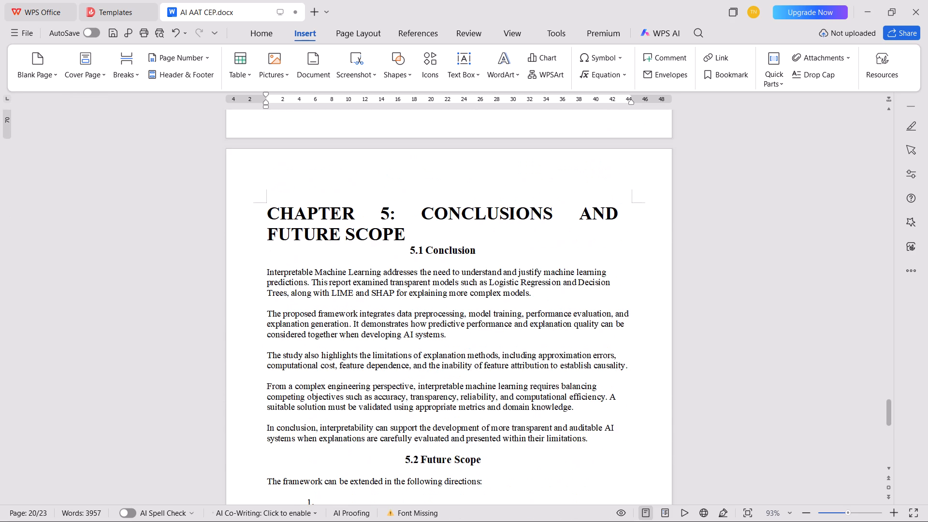
left_click(404, 247)
key("BackSpace")
key("BackSpace")
scroll(429, 242, "down", 5)
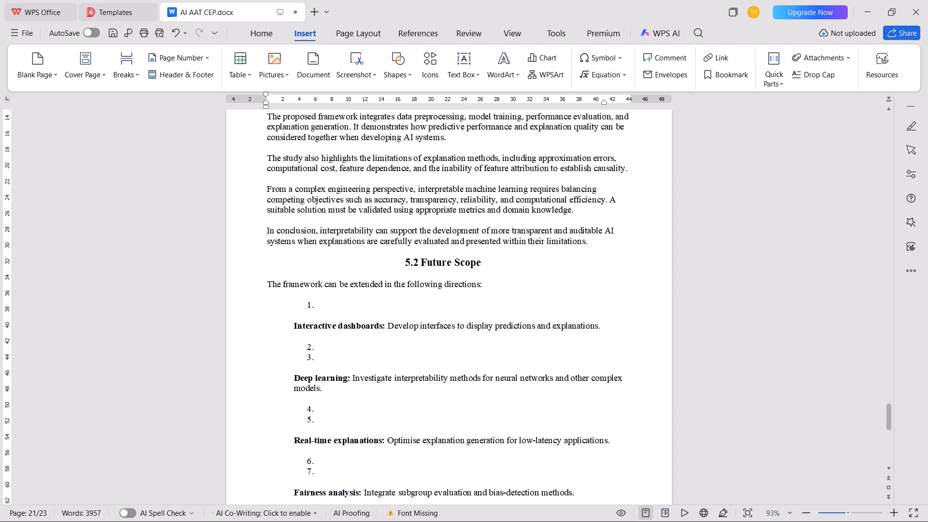
left_click(403, 266)
key("BackSpace")
key("BackSpace")
Delete the empty numbered items before and after the "Interactive dashboards" line of section 5.2.
left_click(351, 295)
left_click(341, 303)
key("BackSpace")
key("BackSpace")
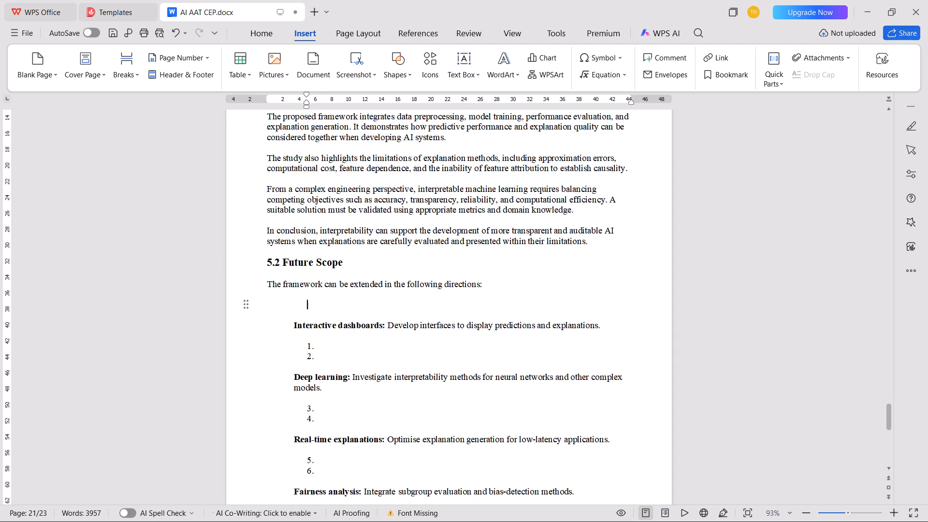
key("BackSpace")
left_click(340, 335)
key("BackSpace")
key("BackSpace")
key("BackSpace")
key("BackSpace")
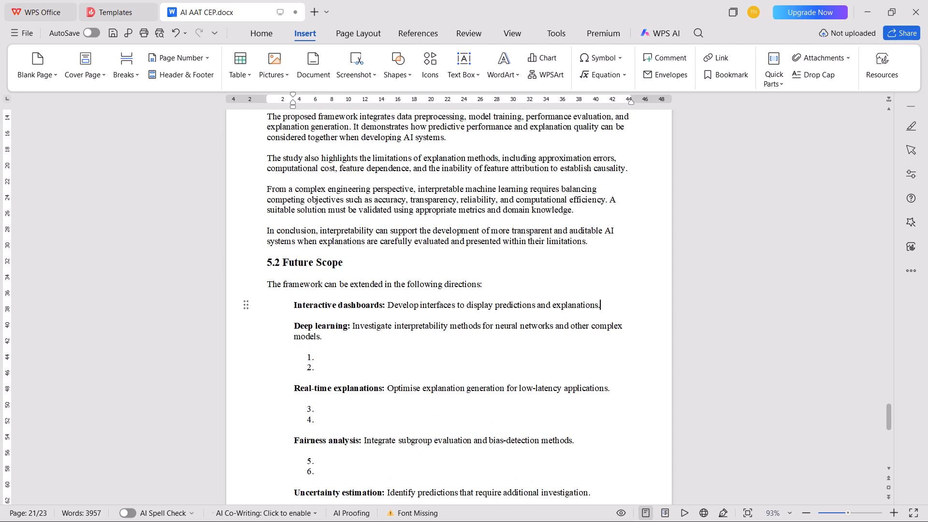
Delete the empty numbered items after the "Deep learning" and "Real-time explanations" entries of section 5.2.
left_click(349, 365)
key("BackSpace")
key("BackSpace")
key("BackSpace")
key("BackSpace")
scroll(349, 345, "down", 2)
left_click(349, 304)
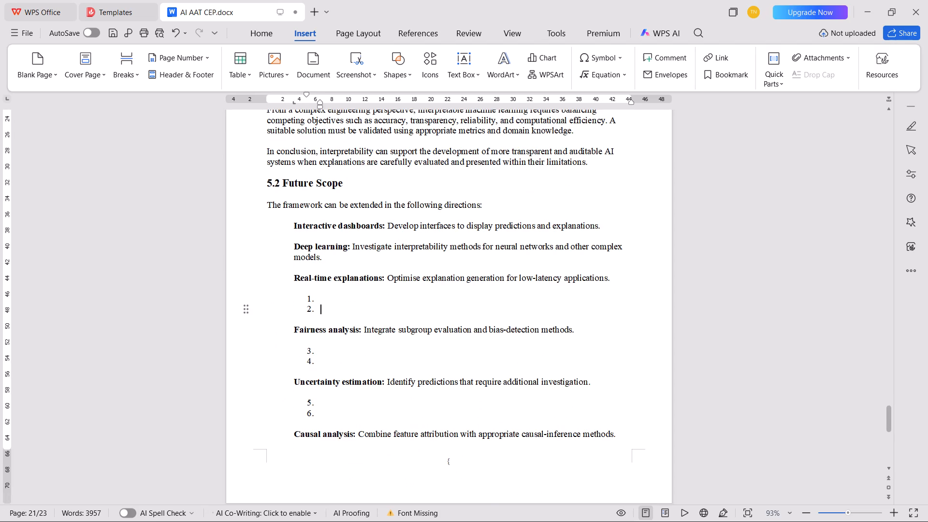
key("BackSpace")
key("BackSpace")
key("BackSpace")
key("BackSpace")
Delete the empty numbered items after the "Fairness analysis", "Uncertainty estimation" and "Causal analysis" lines of section 5.2.
left_click(350, 338)
key("BackSpace")
key("BackSpace")
key("BackSpace")
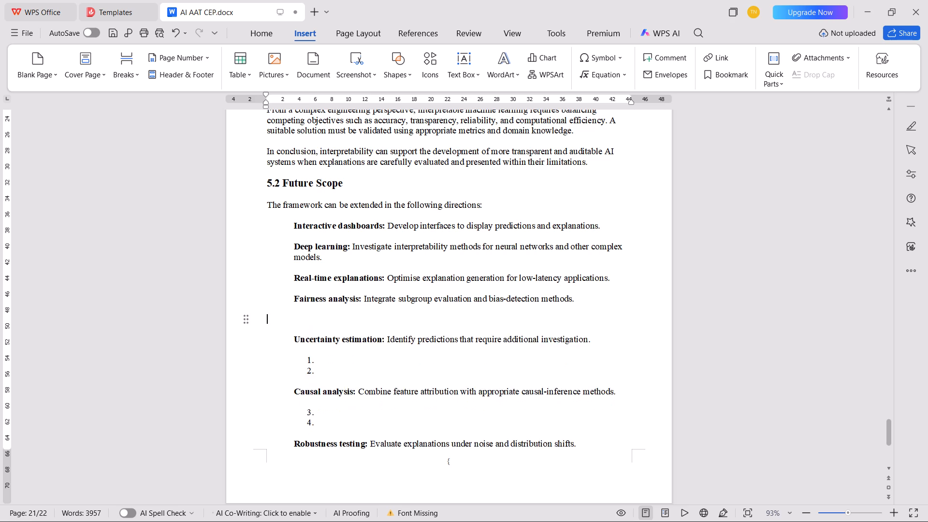
key("BackSpace")
left_click(350, 346)
key("BackSpace")
key("BackSpace")
key("BackSpace")
key("BackSpace")
left_click(352, 367)
key("BackSpace")
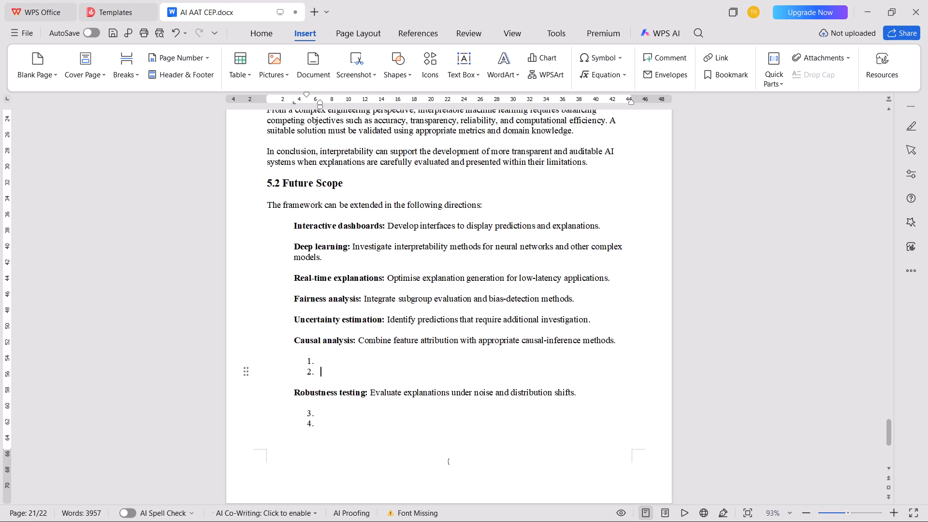
key("BackSpace")
key("BackSpace")
key("BackSpace")
Delete the empty numbered items after the "Robustness testing" and "Domain-specific applications" entries of section 5.2.
scroll(352, 366, "down", 2)
left_click(352, 317)
key("BackSpace")
key("BackSpace")
key("BackSpace")
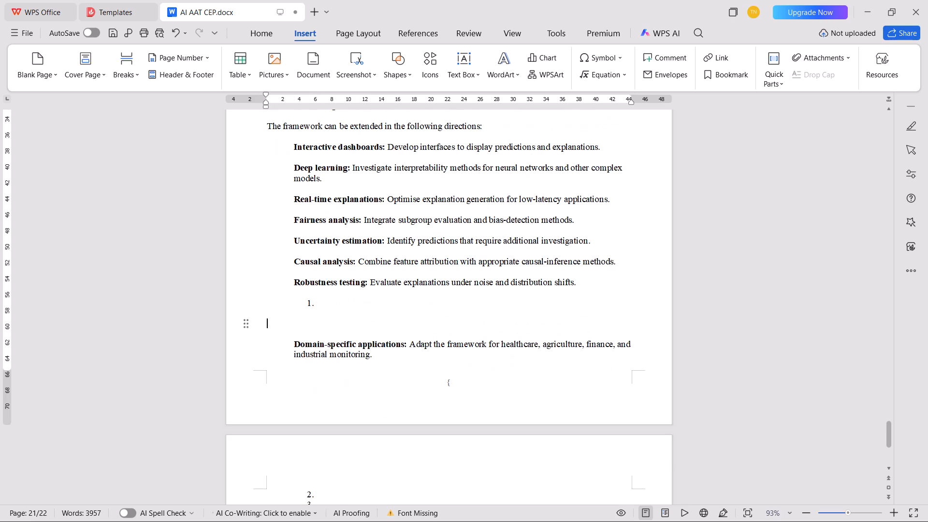
key("BackSpace")
left_click(352, 345)
key("BackSpace")
key("BackSpace")
key("BackSpace")
key("BackSpace")
scroll(352, 343, "down", 2)
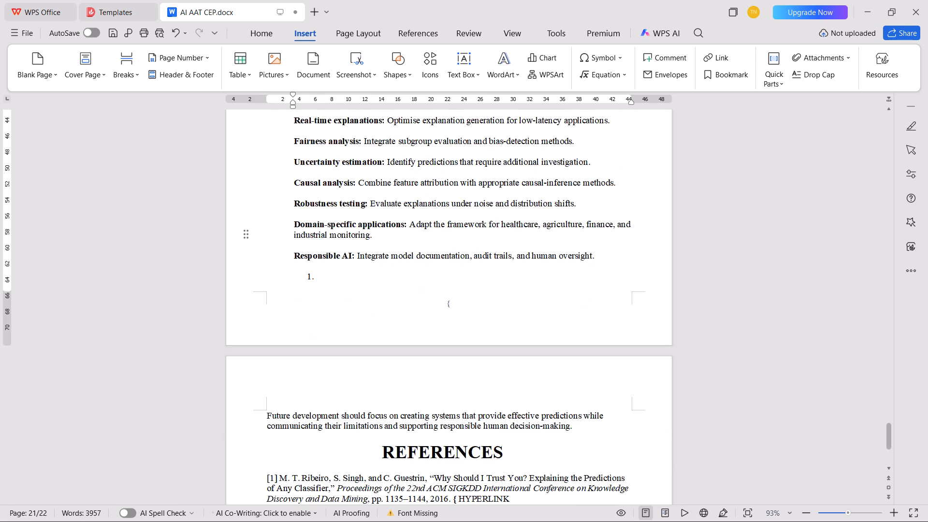
Delete the empty numbered item after the "Responsible AI" line of section 5.2.
left_click(354, 290)
key("BackSpace")
key("BackSpace")
key("BackSpace")
Set all text from the ABSTRACT heading through the end of the references to Times New Roman.
scroll(354, 290, "down", 3)
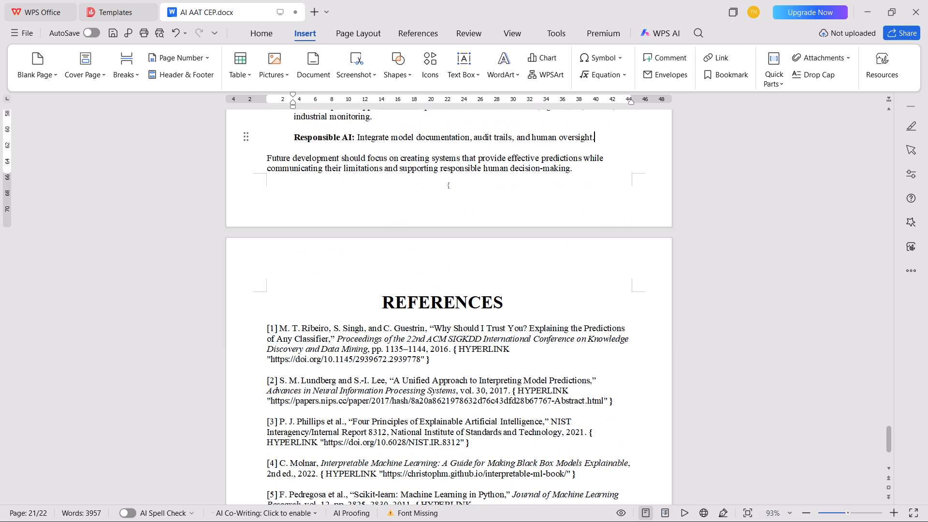
scroll(421, 308, "down", 13)
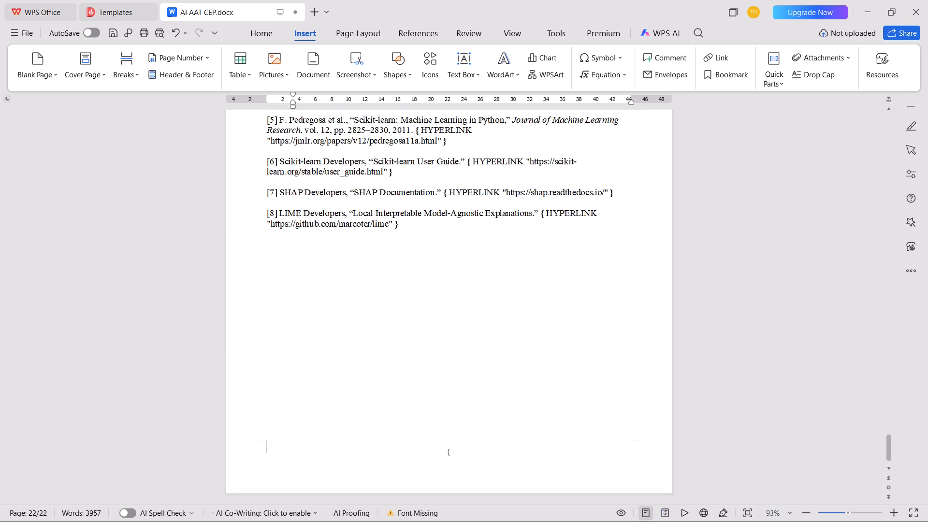
left_click_drag(651, 390, 225, 113)
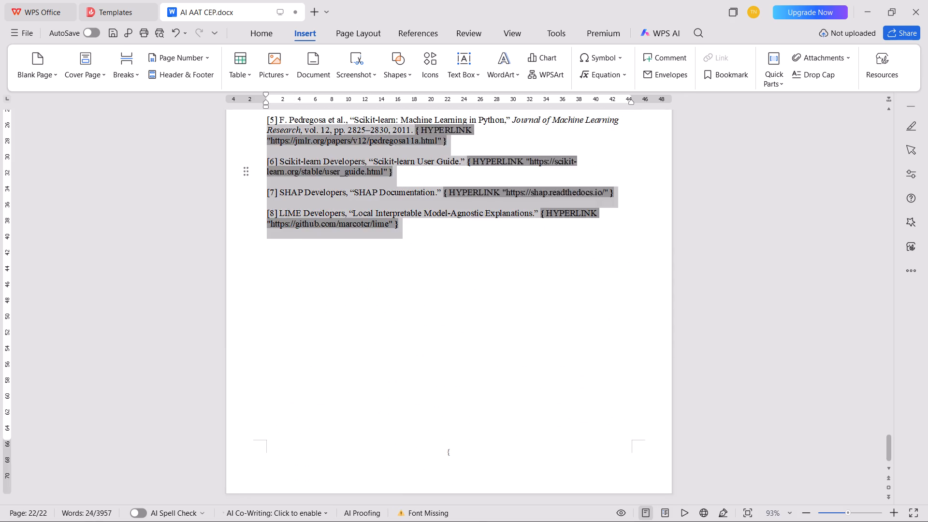
left_click_drag(225, 113, 184, 74)
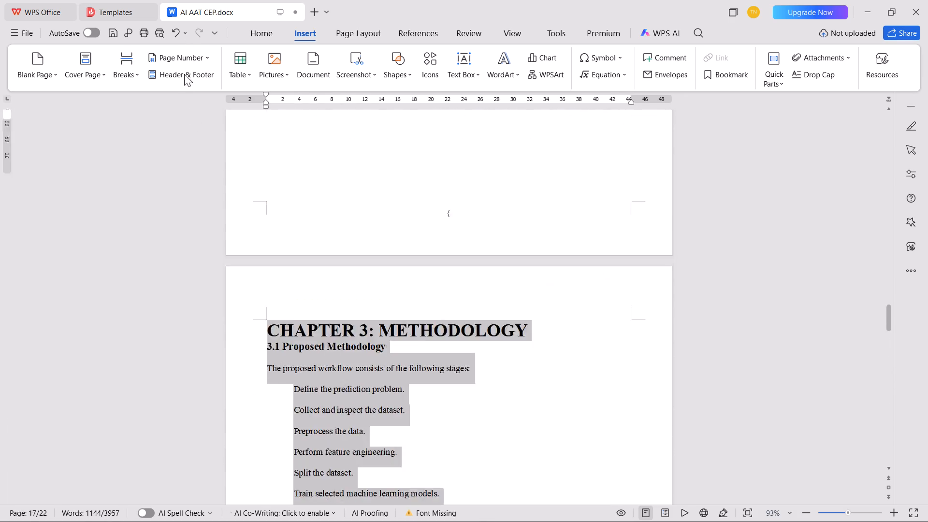
left_click_drag(184, 74, 208, 88)
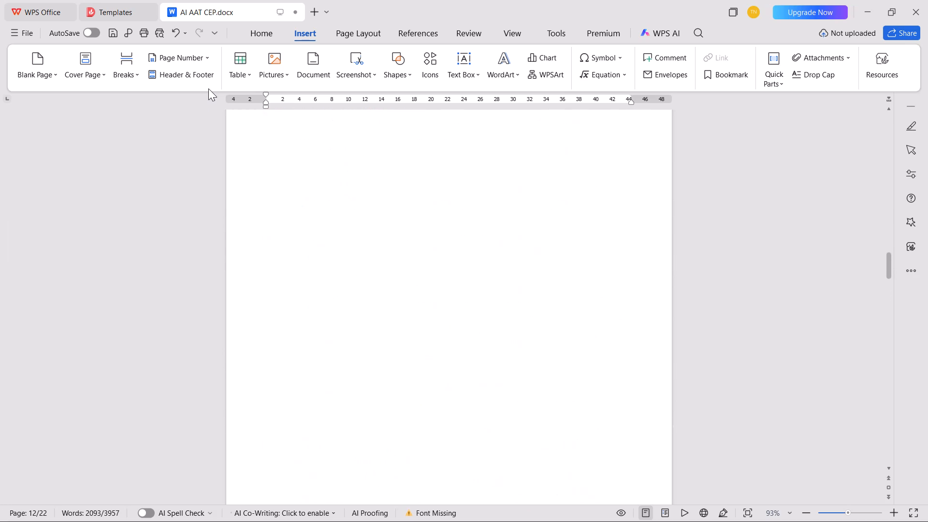
left_click_drag(208, 88, 208, 109)
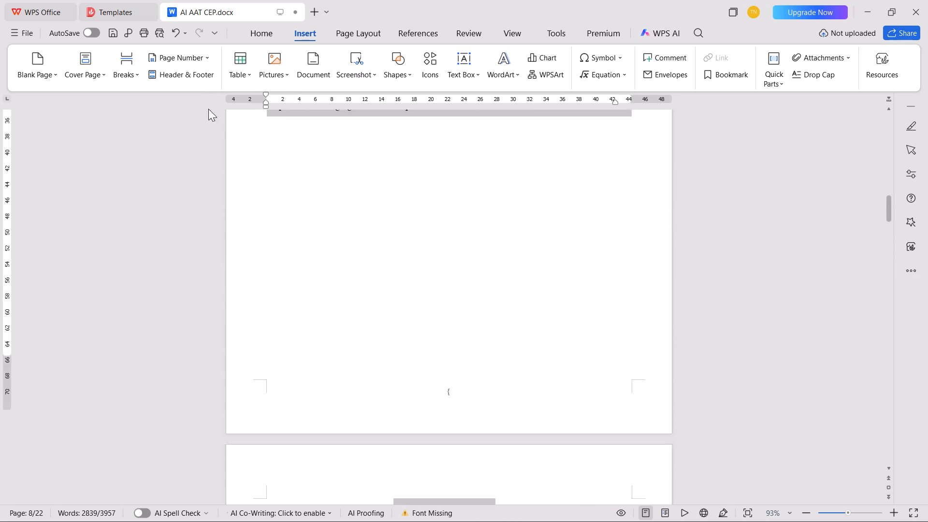
left_click_drag(208, 109, 243, 447)
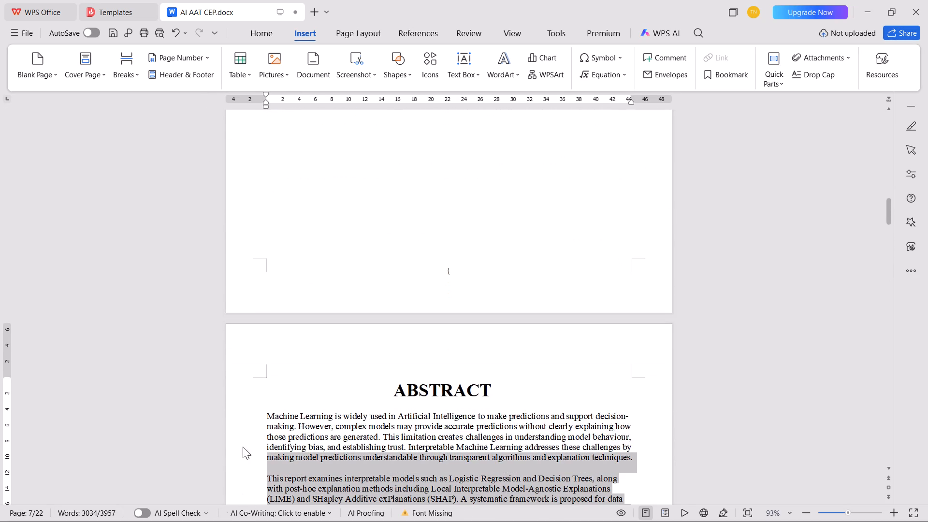
left_click_drag(243, 447, 238, 378)
left_click(252, 43)
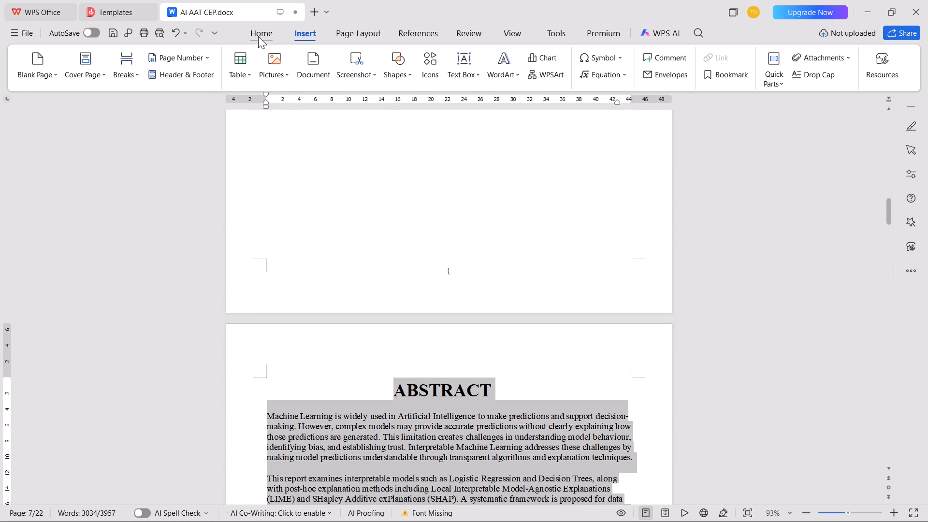
left_click(258, 36)
left_click(170, 60)
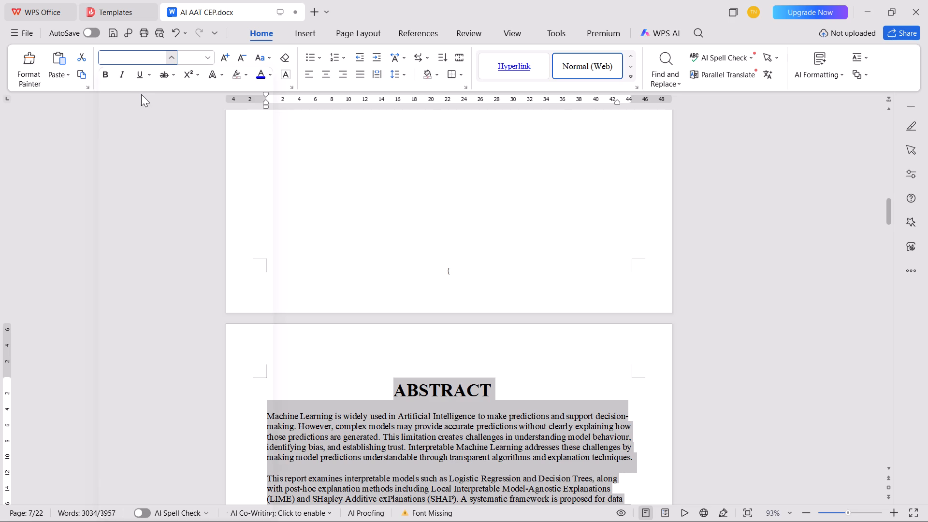
left_click(154, 117)
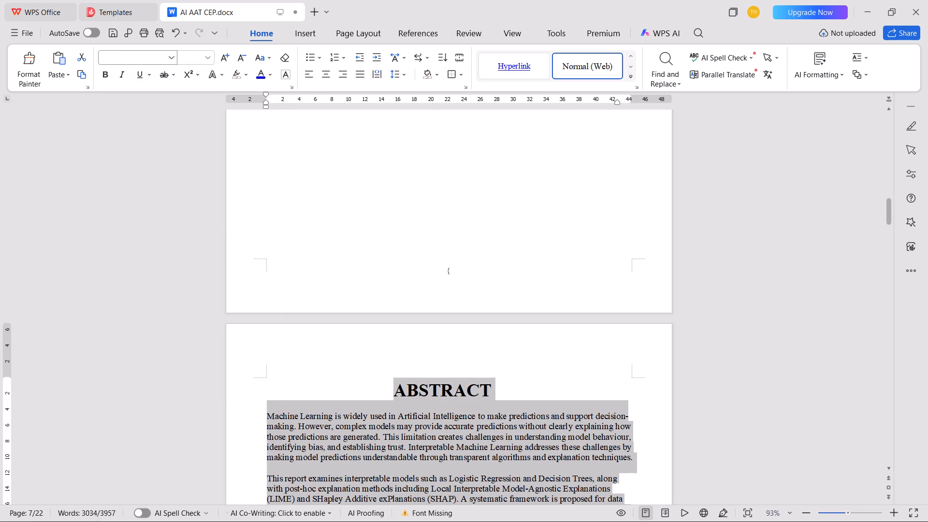
Justify the abstract page from its heading through the Keywords line and set its line spacing to 1.5.
left_click(246, 411)
left_click(243, 400)
left_click(243, 397)
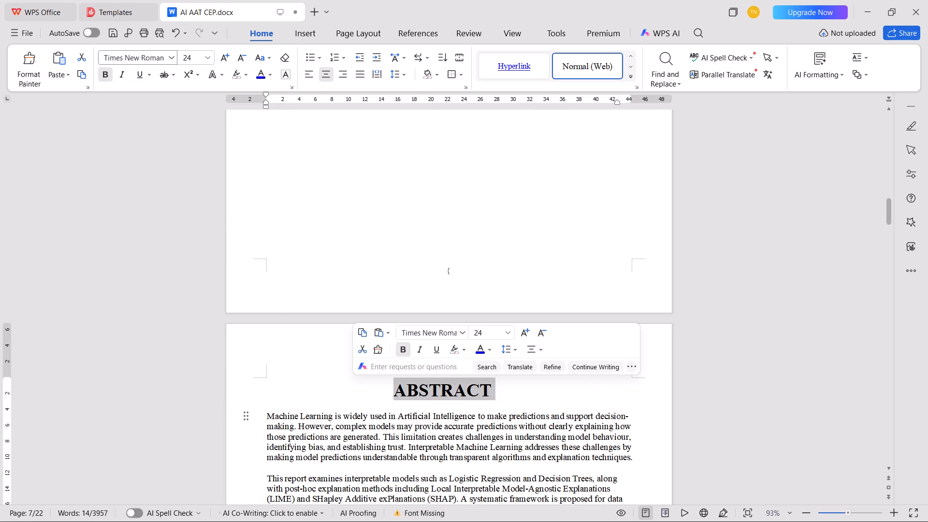
left_click_drag(261, 396, 258, 424)
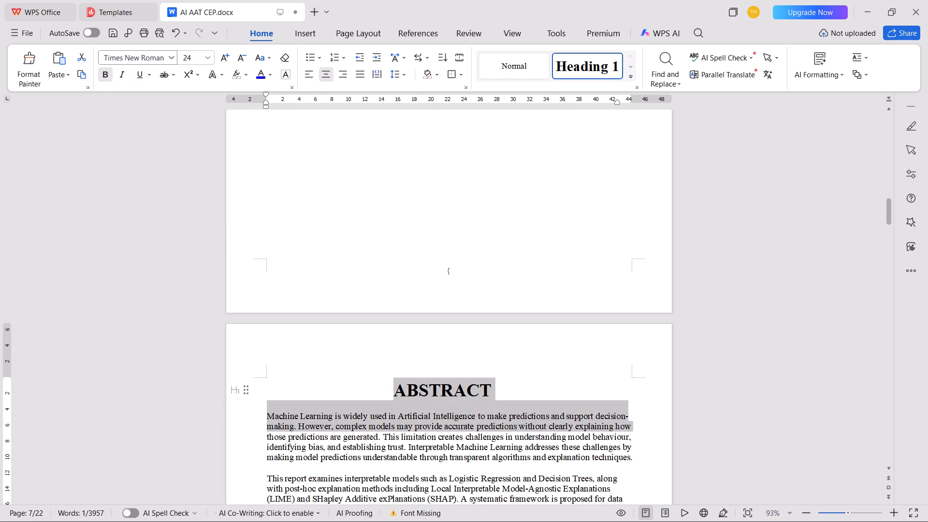
left_click_drag(258, 424, 281, 405)
scroll(287, 412, "down", 5)
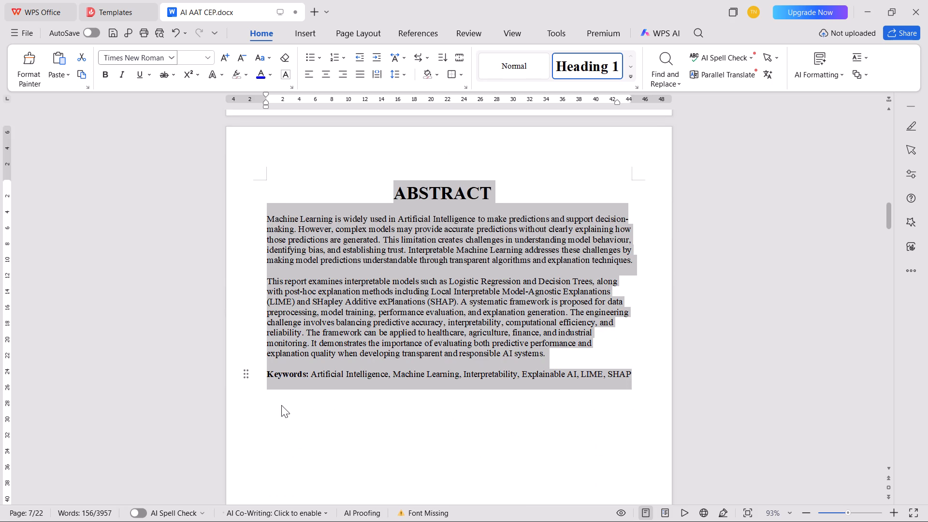
key("ctrl+j")
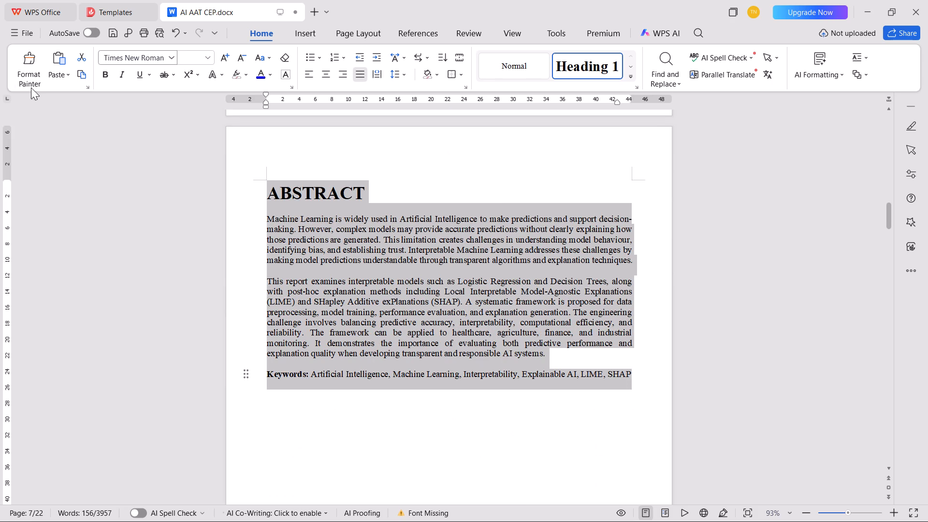
left_click(400, 76)
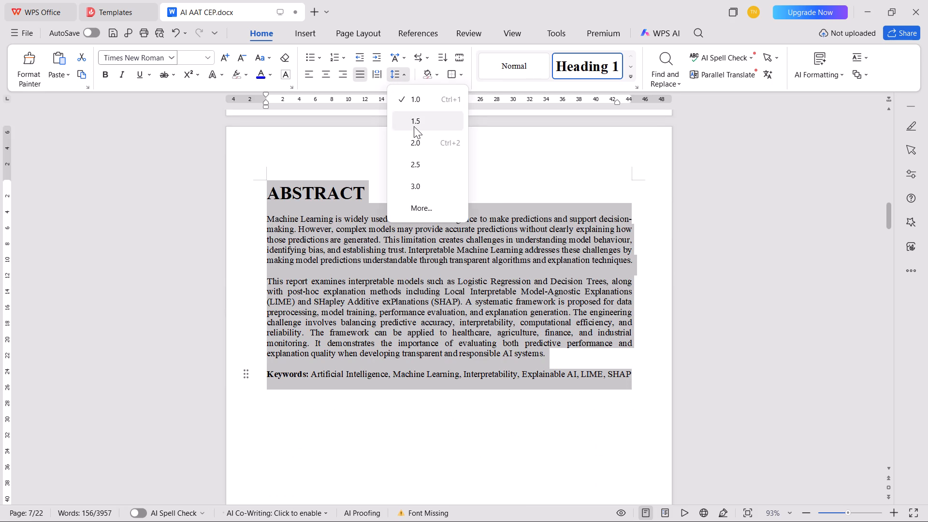
left_click(414, 126)
Centre the ABSTRACT heading and save the document.
left_click(243, 189)
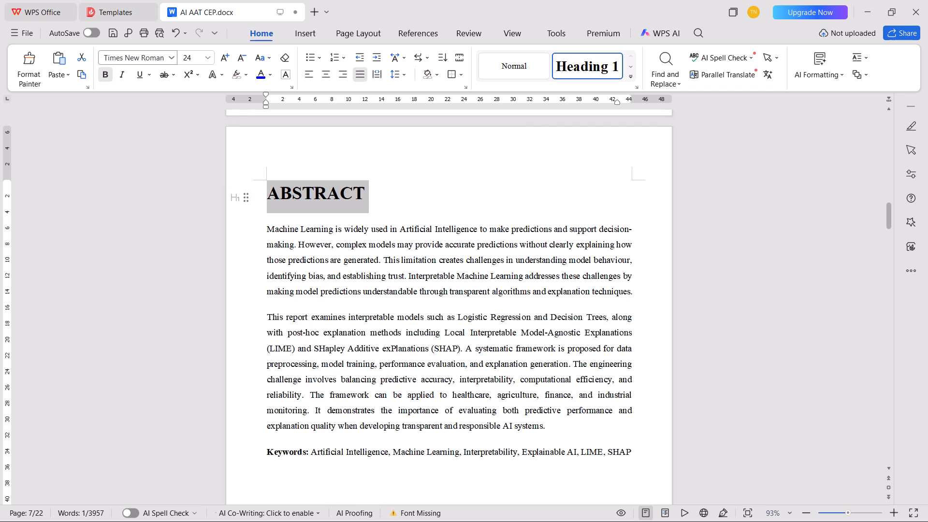
key("ctrl+e")
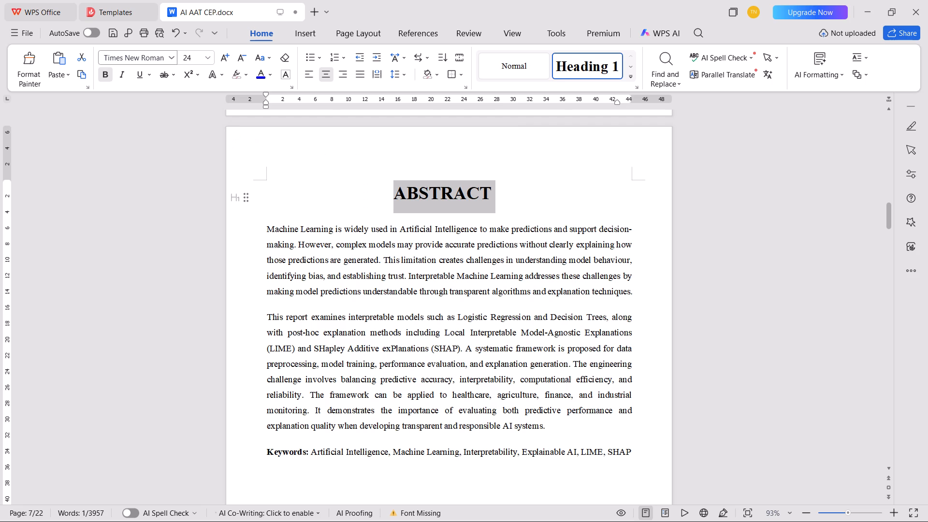
left_click(452, 359)
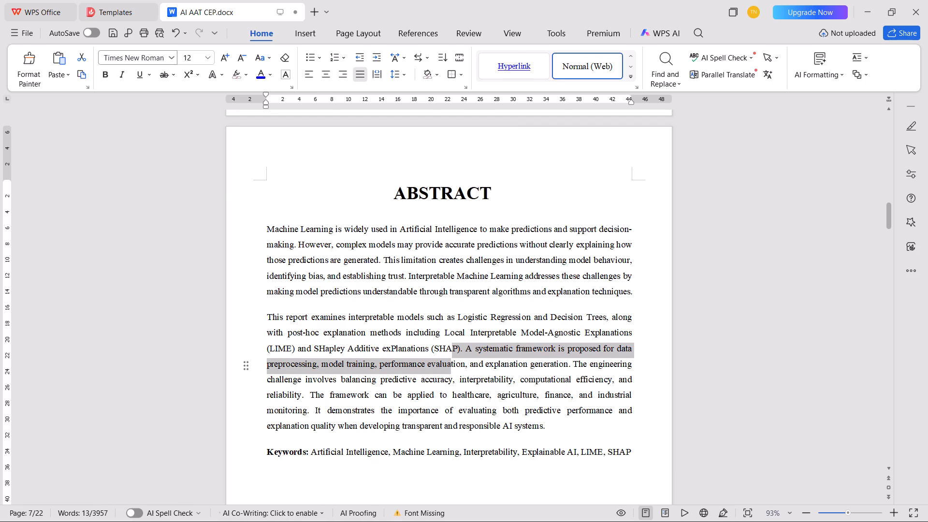
key("ctrl+s")
Remove the colon from the Chapter 1 heading and put INTRODUCTION on its own line below CHAPTER 1.
left_click(462, 334)
scroll(469, 330, "down", 16)
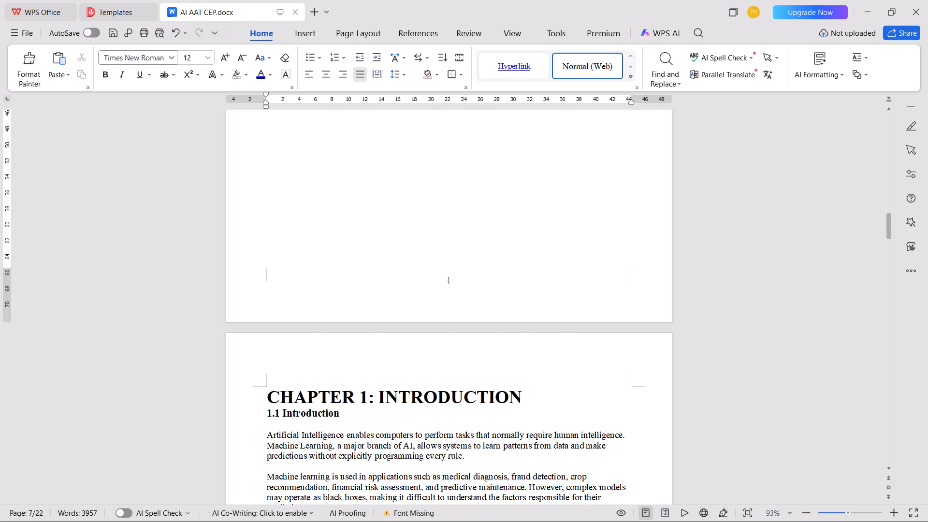
scroll(473, 477, "down", 4)
left_click(377, 243)
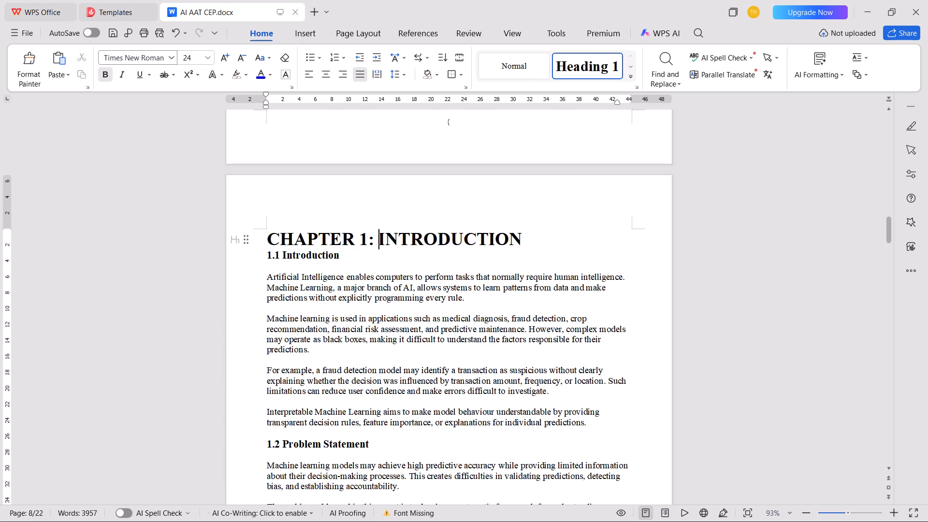
key("Delete")
key("Delete")
key("ctrl+z")
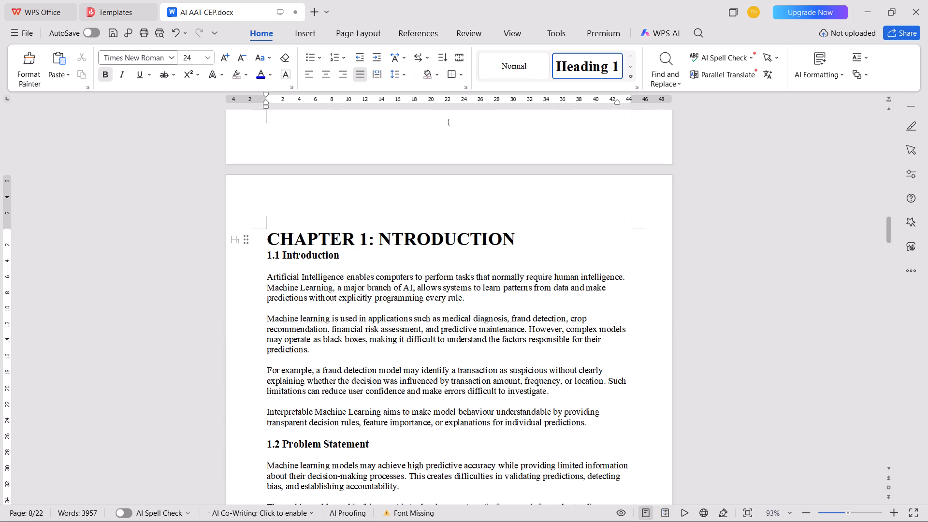
key("ctrl+z")
key("BackSpace")
key("BackSpace")
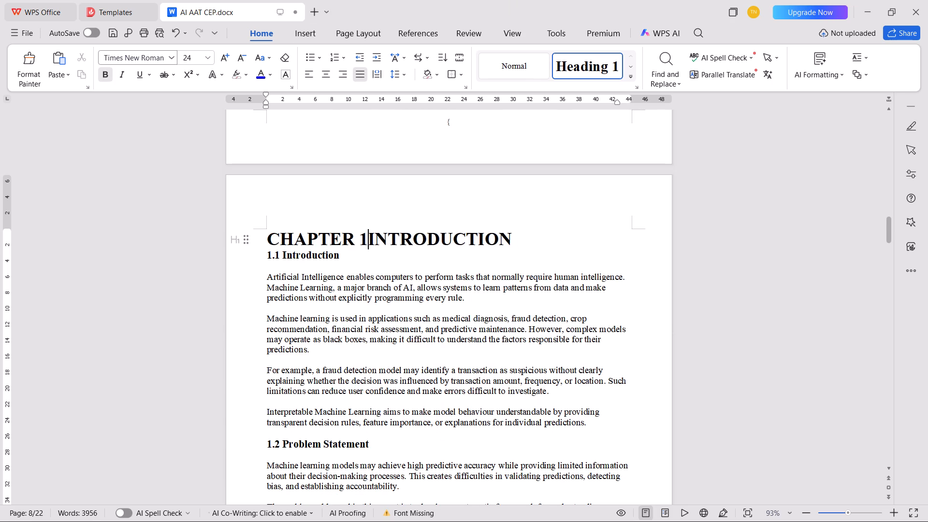
key("Return")
key("Down")
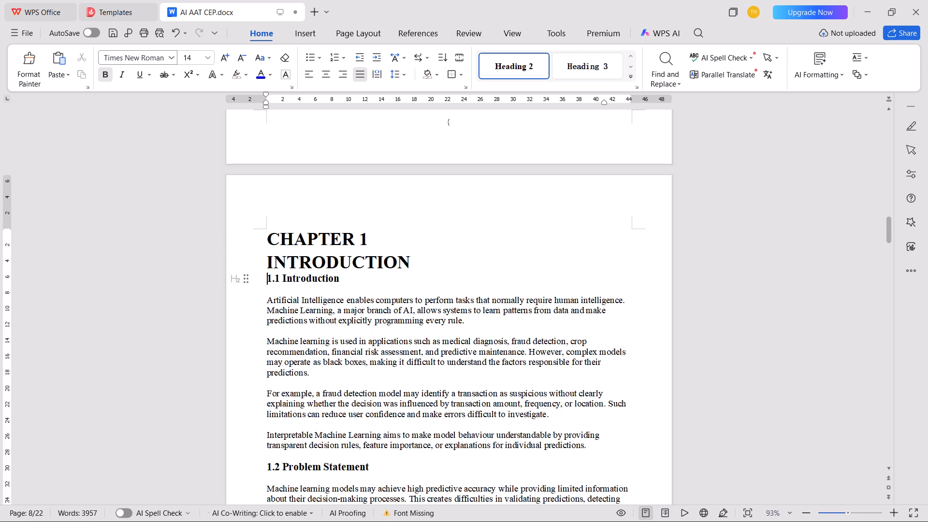
Append a space and colon to the "1.1 Introduction" and "1.2 Problem Statement" headings.
scroll(407, 223, "up", 2)
scroll(407, 223, "down", 2)
scroll(407, 223, "up", 3)
scroll(407, 223, "down", 2)
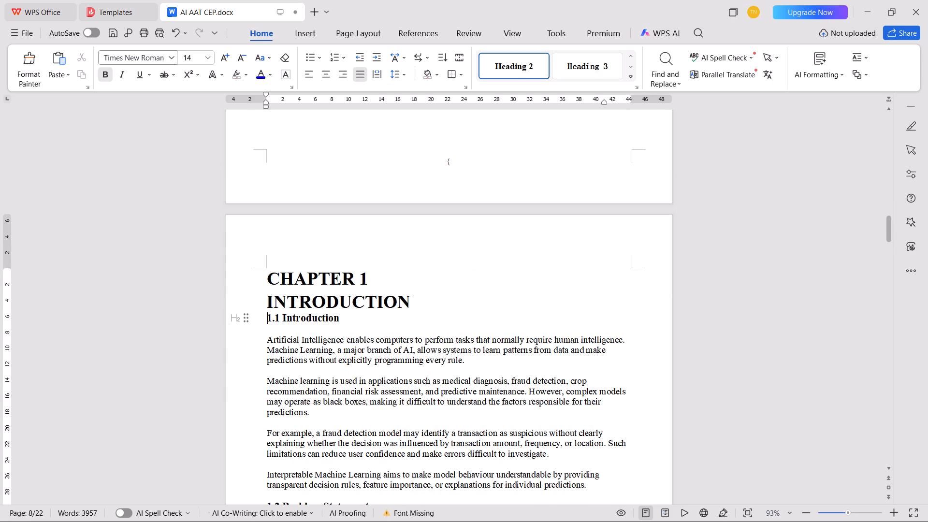
left_click(353, 319)
key("space")
type(":")
key("space")
scroll(371, 319, "down", 4)
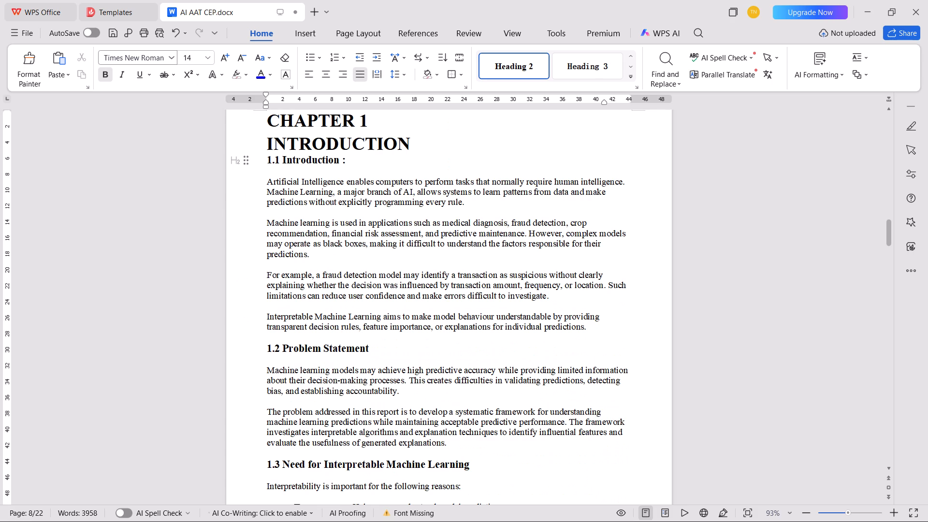
left_click(383, 350)
key("space")
type(":")
key("space")
Append a space and colon to the "1.3 Need for Interpretable Machine Learning" heading.
scroll(401, 374, "down", 4)
left_click(487, 320)
left_click(491, 312)
key("space")
type(":")
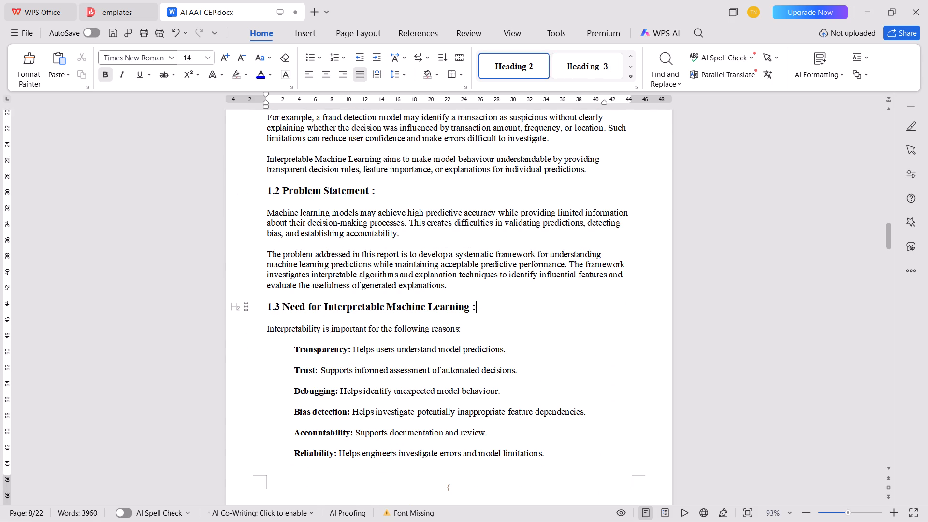
key("space")
Apply a., b., c. lettered numbering to the reasons from Transparency to Reliability in section 1.3 and make the letters bold.
scroll(546, 274, "down", 7)
scroll(509, 330, "up", 4)
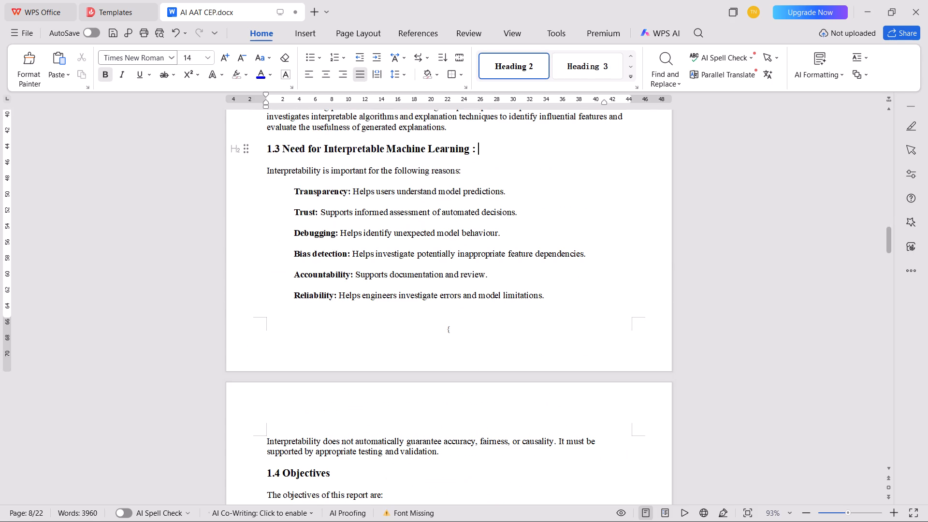
left_click_drag(556, 308, 257, 200)
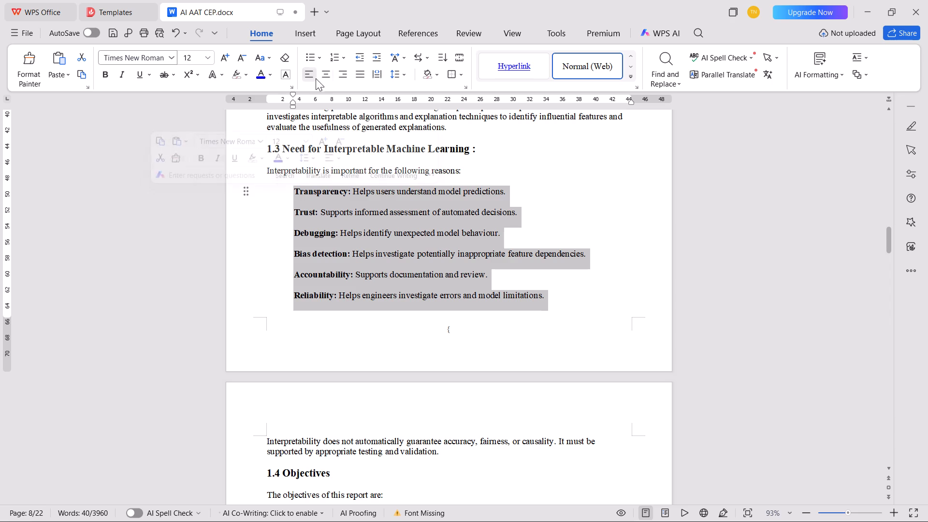
left_click(343, 63)
left_click(437, 142)
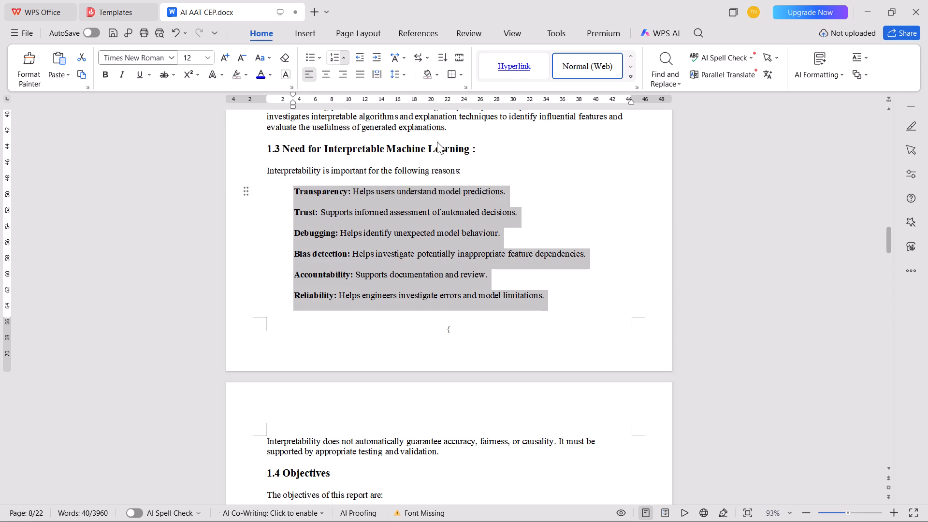
key("Tab")
left_click(284, 192)
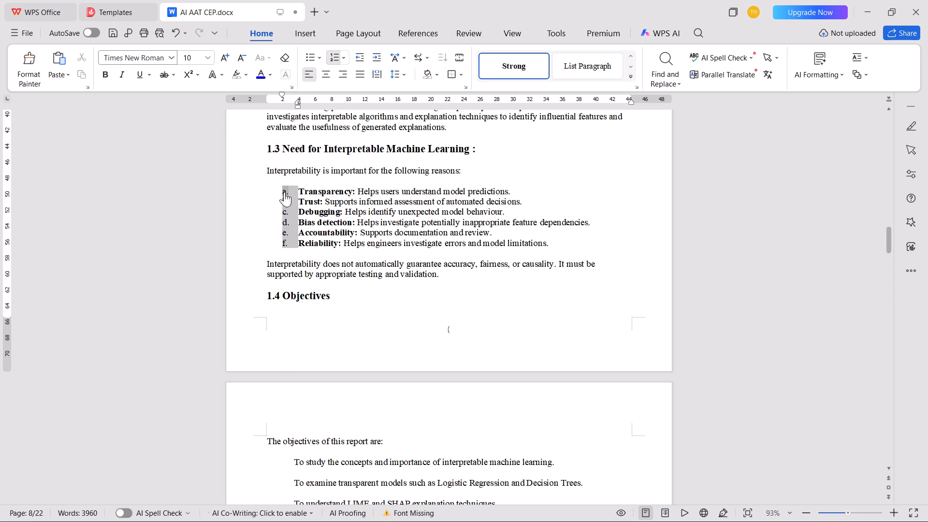
key("ctrl+b")
Append a space and colon to the "1.4 Objectives" heading.
left_click(339, 295)
key("space")
type(":")
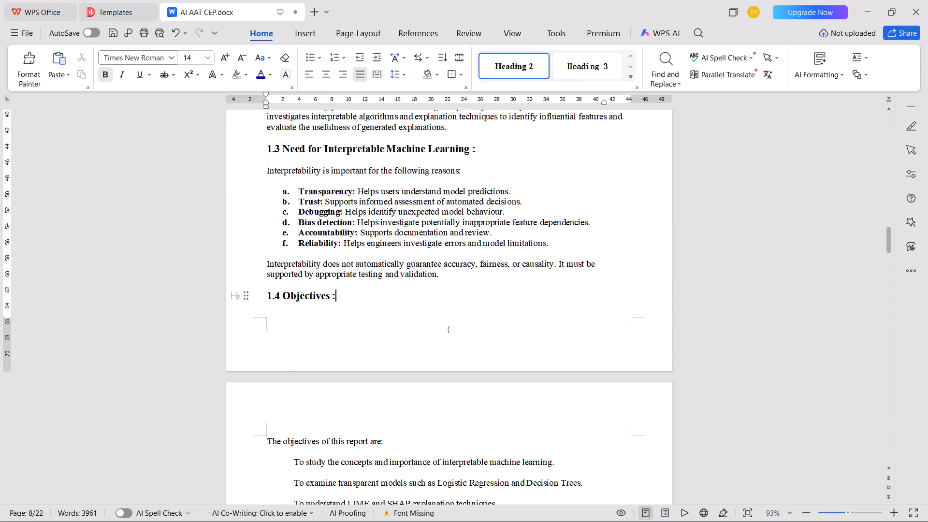
Apply a., b., c. lettered numbering to the seven objectives in section 1.4 and make the letters bold.
scroll(409, 264, "down", 6)
left_click_drag(559, 392, 336, 320)
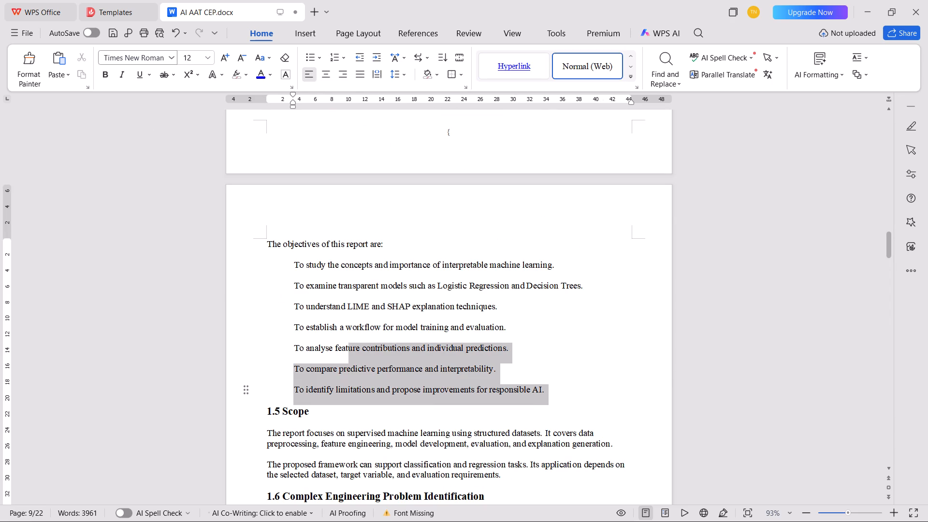
left_click_drag(336, 320, 291, 265)
left_click(343, 61)
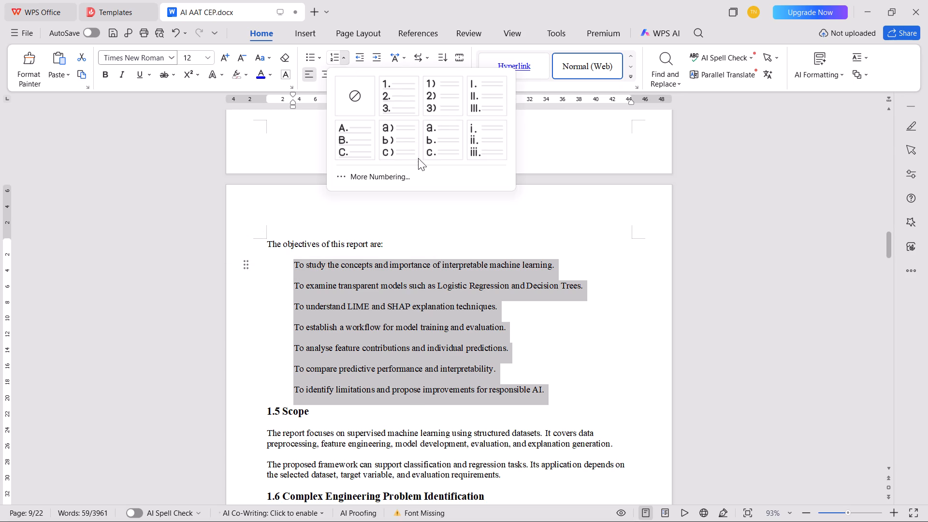
left_click(434, 156)
key("Tab")
left_click(289, 263)
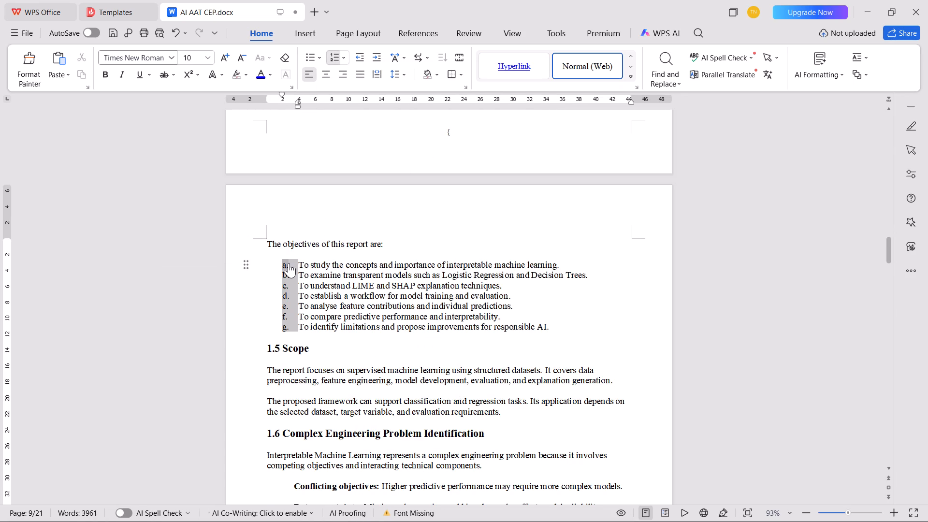
key("ctrl+b")
left_click(389, 321)
Append a space and colon to the "1.5 Scope" and "1.6 Complex Engineering Problem Identification" headings.
left_click(348, 352)
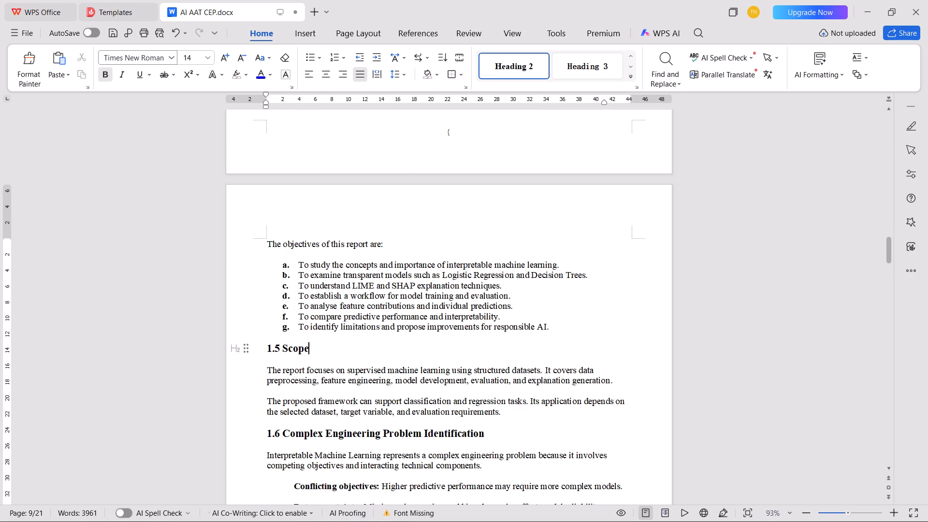
key("space")
type(":")
key("space")
left_click(523, 430)
key("space")
type(":")
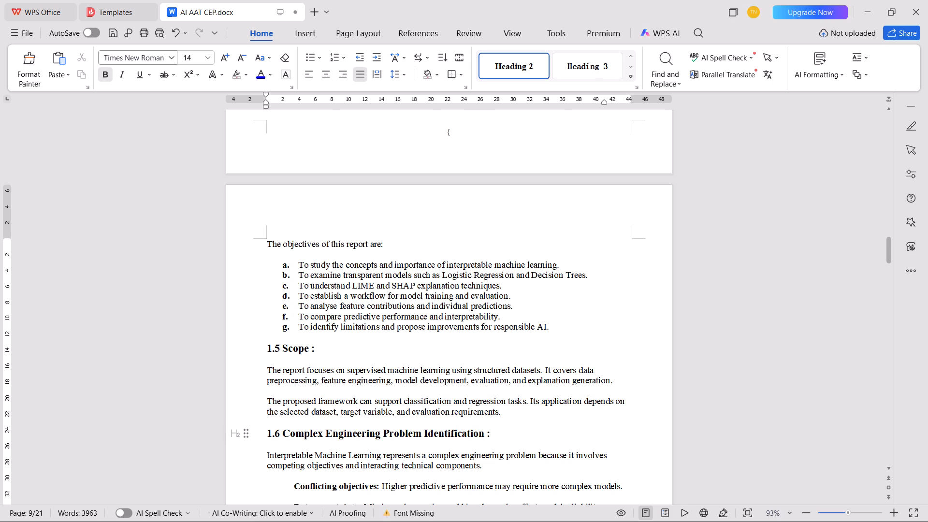
Apply a., b., c. lettered numbering to section 1.6's items from Conflicting objectives to Validation challenges and make the letters bold.
scroll(538, 423, "down", 5)
left_click_drag(617, 434, 345, 411)
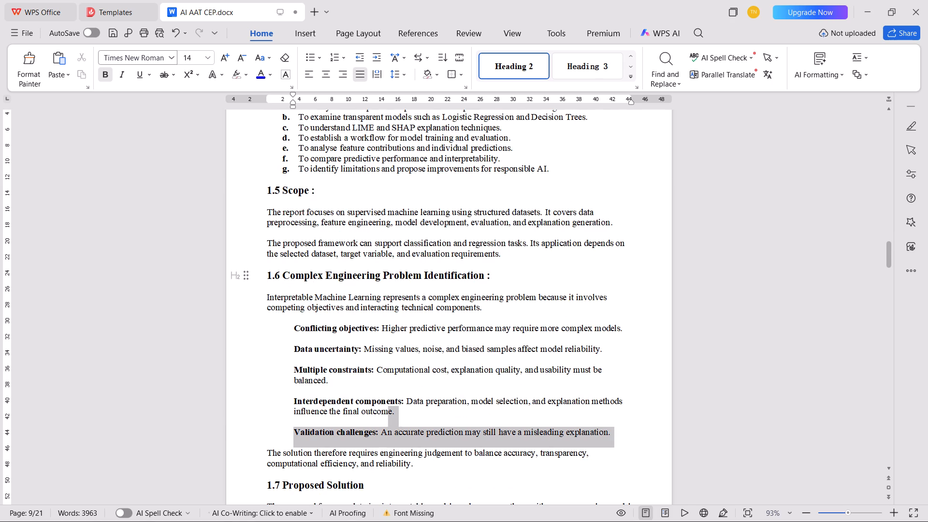
left_click_drag(345, 411, 271, 323)
left_click(269, 369)
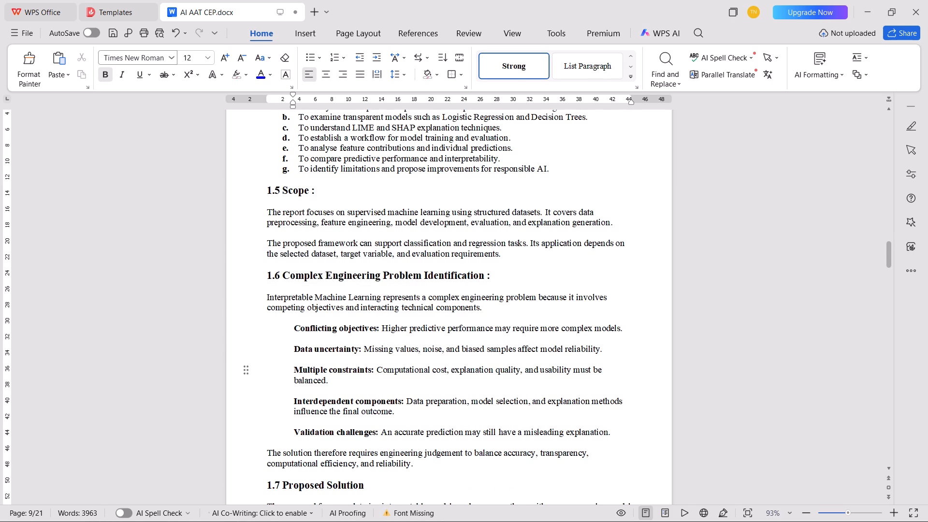
left_click_drag(617, 435, 280, 339)
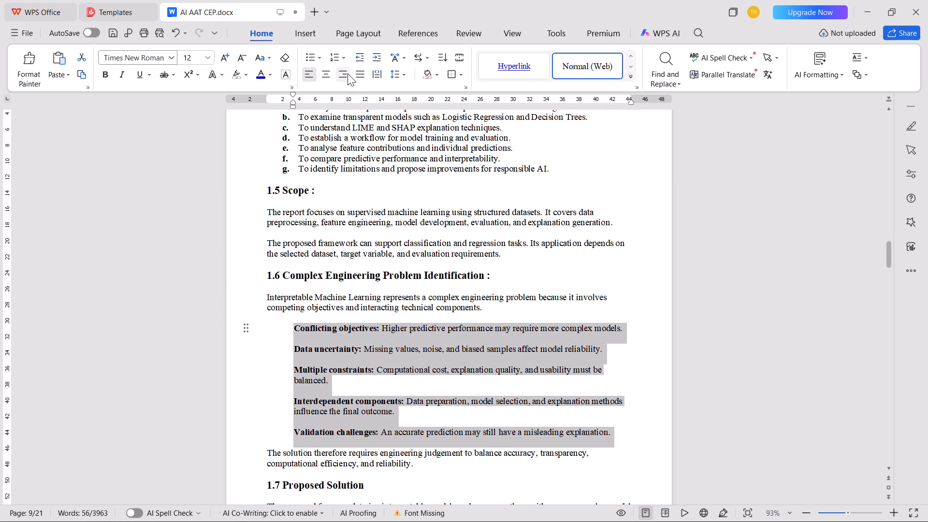
left_click(345, 59)
left_click(436, 154)
key("Tab")
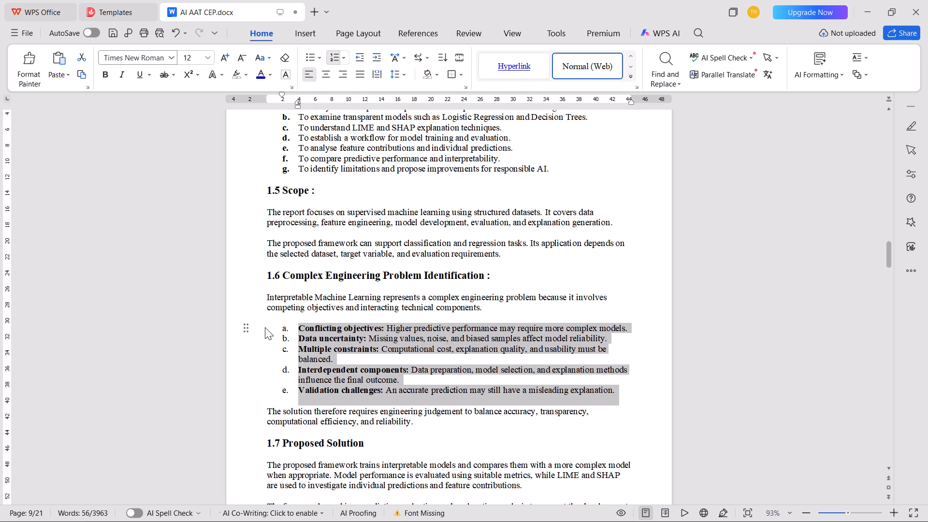
left_click(289, 330)
key("ctrl+b")
left_click(365, 358)
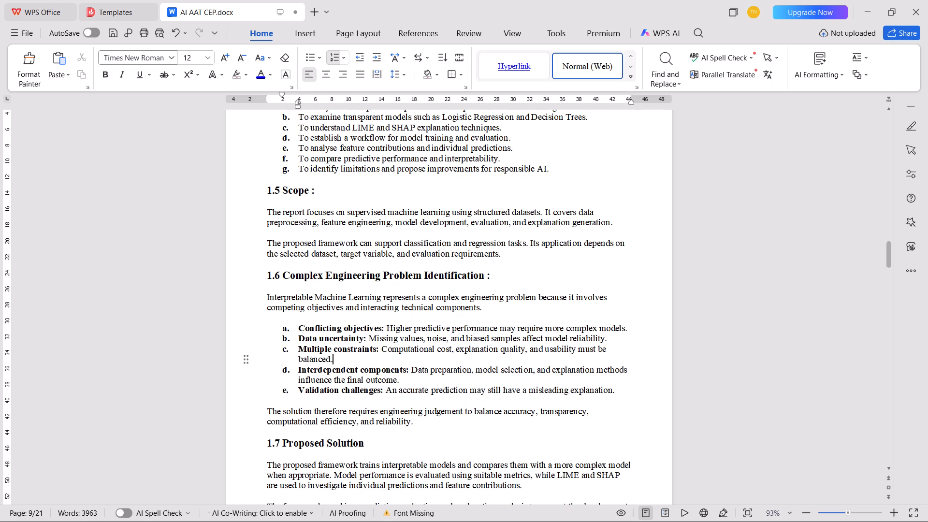
Append a space and colon to the "1.7 Proposed Solution" heading.
scroll(366, 359, "down", 2)
left_click(379, 368)
key("space")
type(":")
key("space")
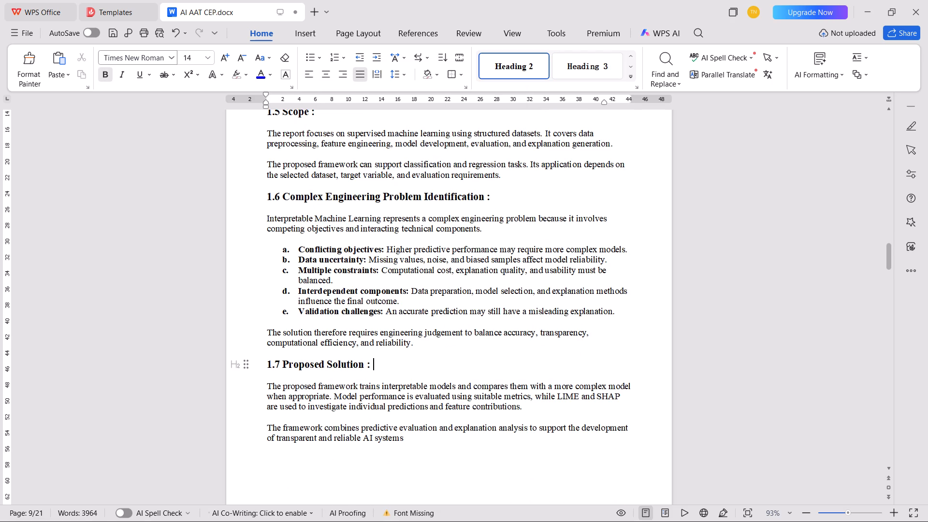
Remove the colon from the Chapter 2 title and split it into "CHAPTER 2" and "PREREQUISITES AND REQUIREMENTS" on separate lines.
scroll(379, 368, "down", 10)
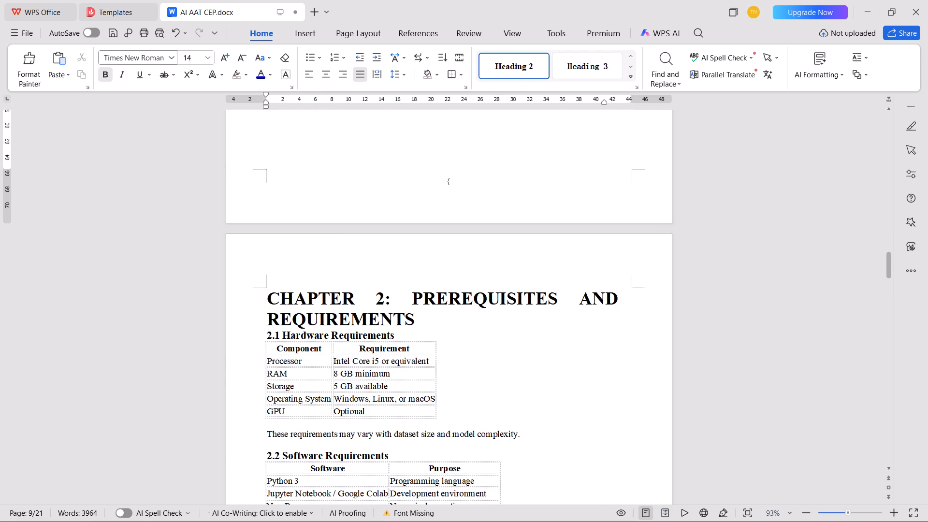
left_click(414, 296)
key("BackSpace")
key("BackSpace")
key("Return")
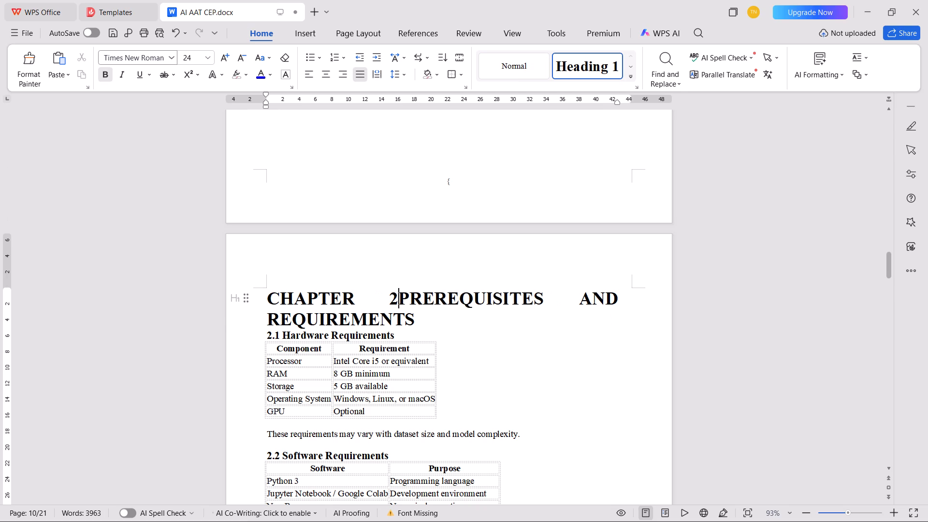
key("Down")
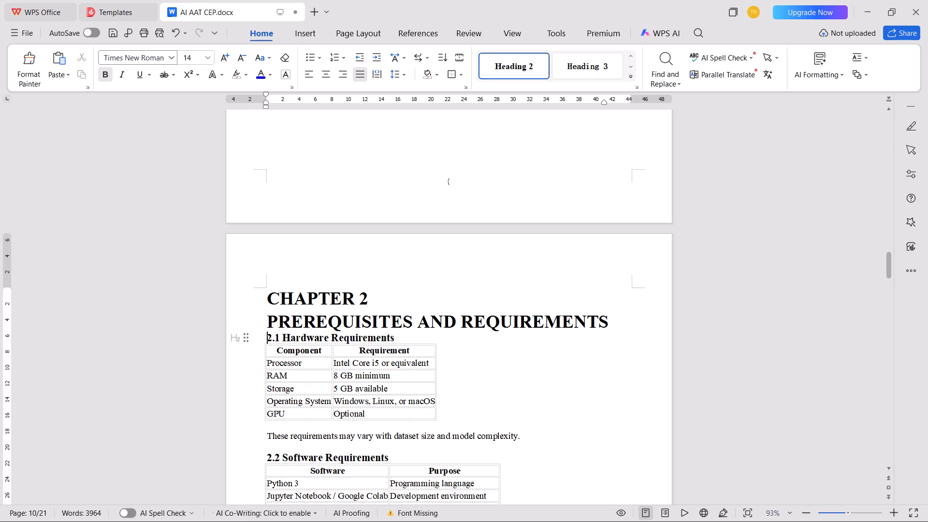
Append a space and colon to the "2.1 Hardware Requirements" and "2.2 Software Requirements" headings.
left_click(414, 344)
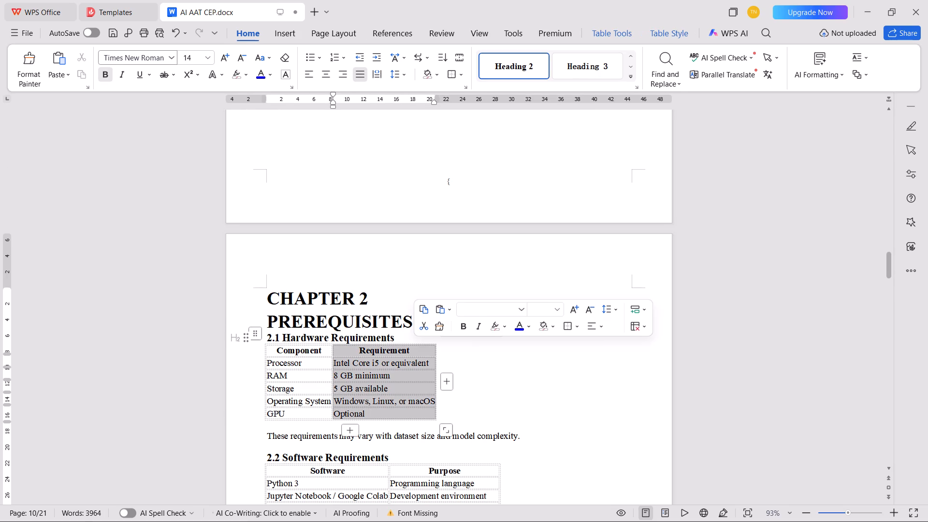
left_click(409, 338)
key("space")
type(":")
key("space")
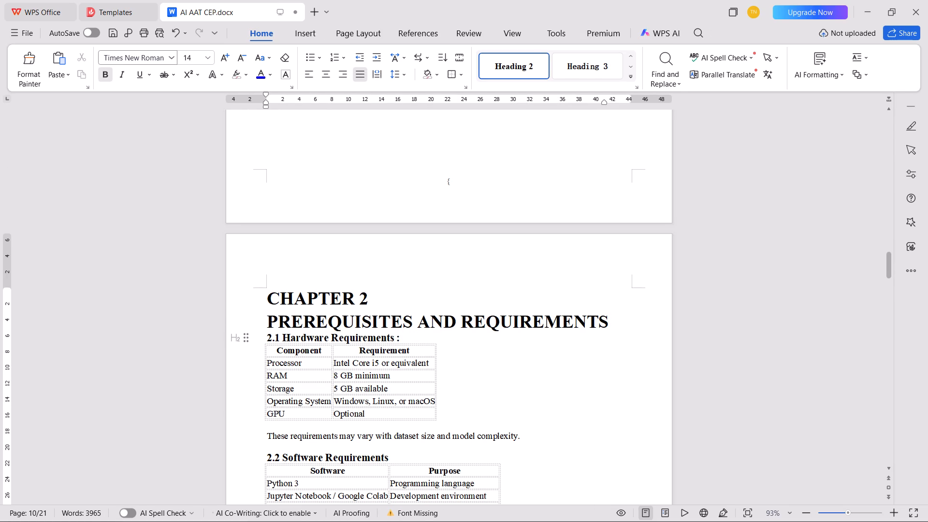
scroll(409, 351, "down", 2)
left_click(399, 376)
key("space")
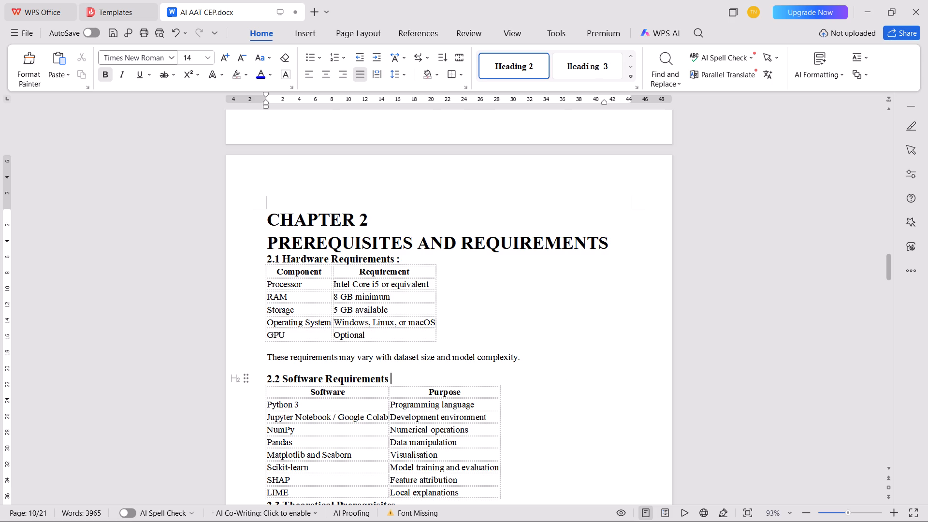
type(":")
key("space")
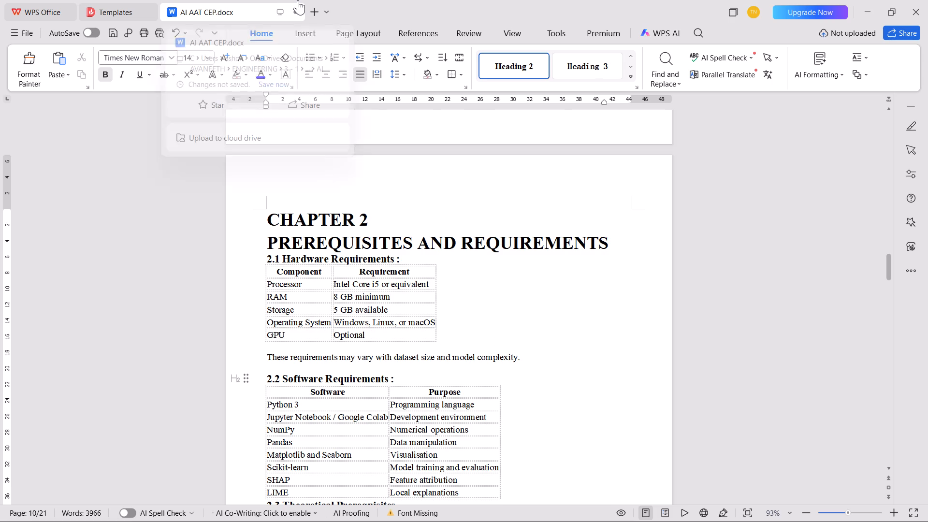
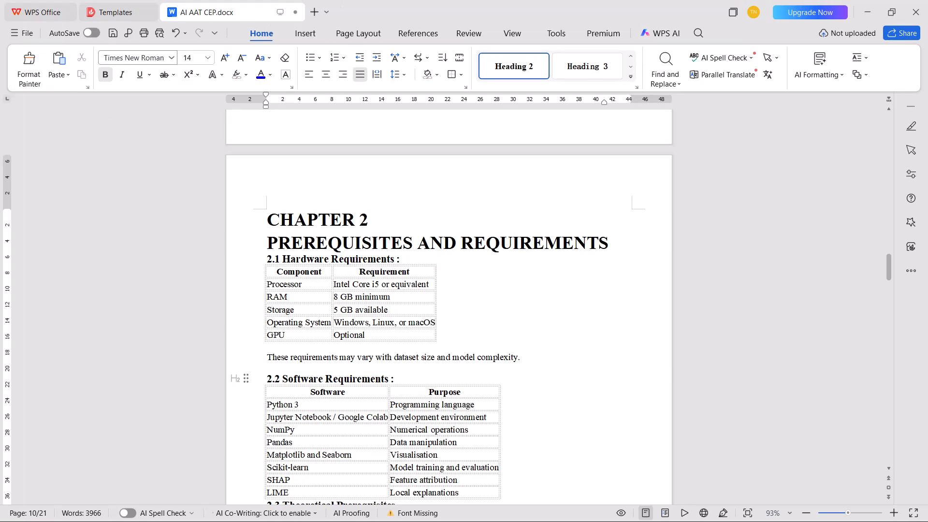
Append a space and colon to the "2.3 Theoretical Prerequisites" and "2.3.1 Machine Learning" headings.
scroll(196, 232, "down", 6)
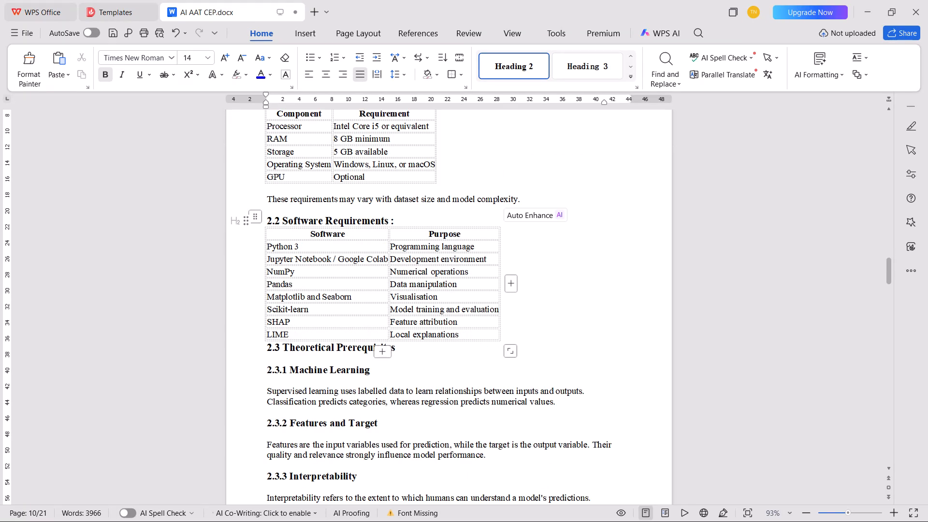
left_click(403, 353)
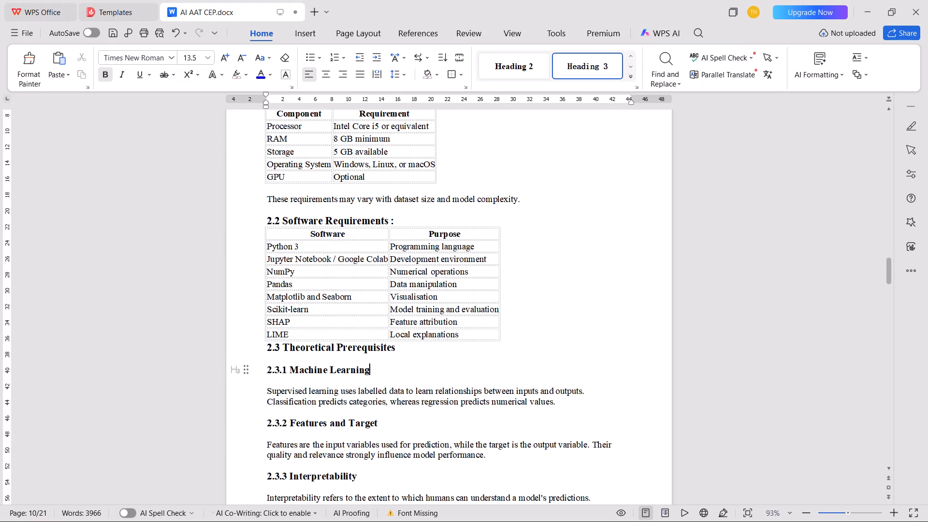
key("Up")
key("Right")
key("ctrl+Right")
key("space")
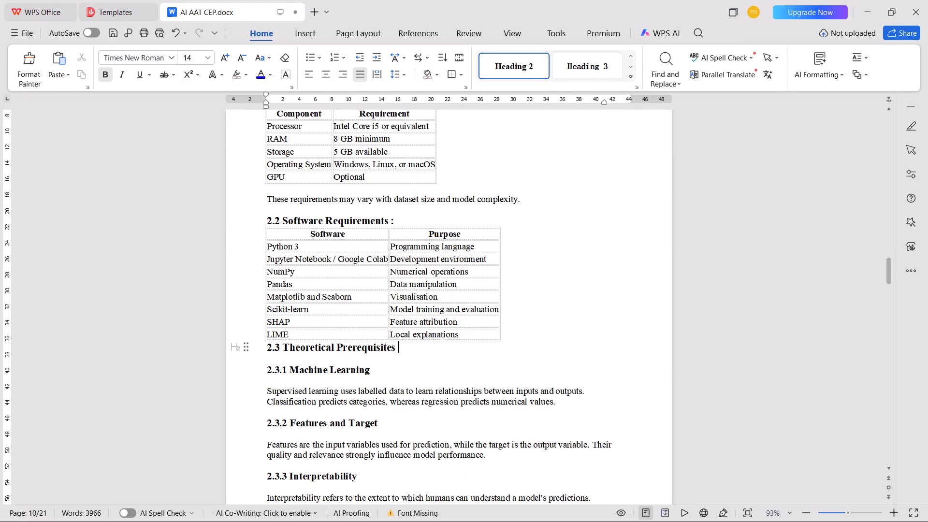
type(":")
key("Down")
key("space")
type(":")
key("space")
Append a space and colon to the "2.3.2 Features and Target" and "2.3.3 Interpretability" headings.
key("Down")
key("Down")
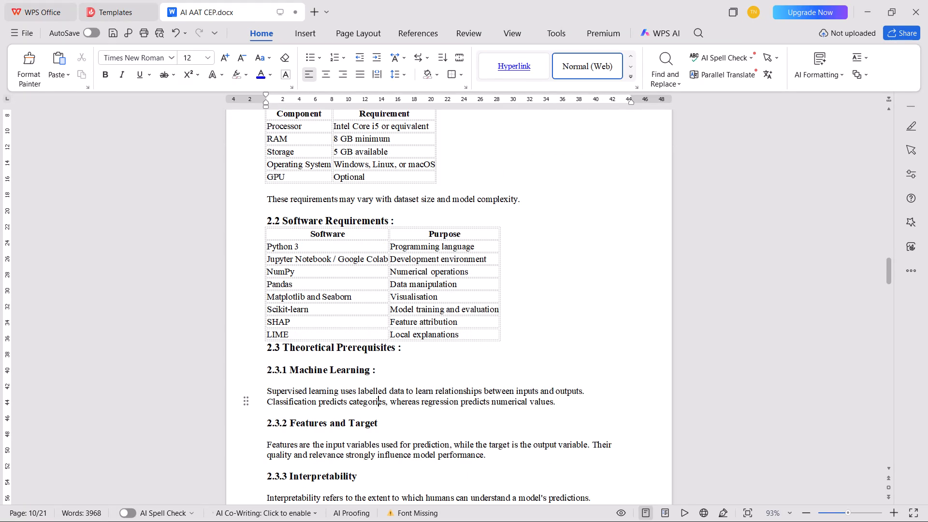
key("Down")
key("space")
type(":")
key("space")
key("Down")
key("Down")
key("Down")
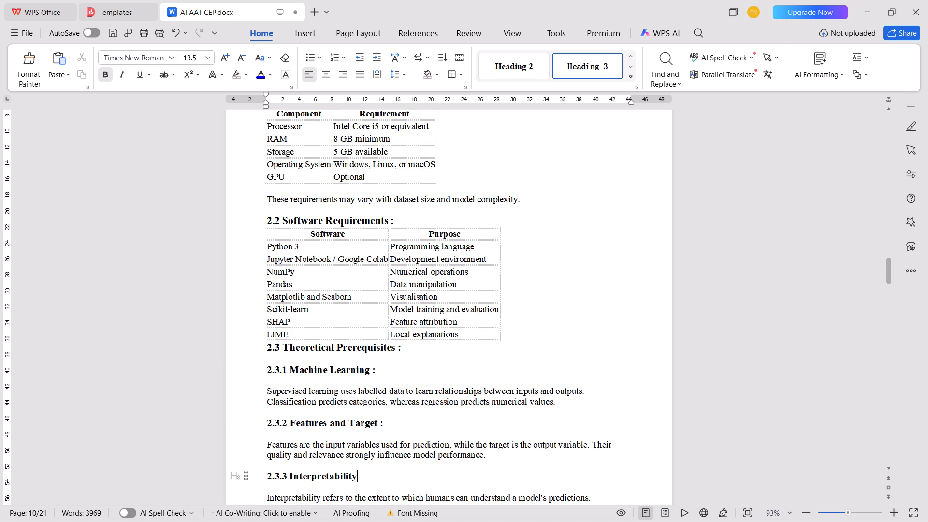
key("space")
type(":")
key("space")
Apply a., b., c. lettered numbering to section 2.3.3's Intrinsic and Post-hoc interpretability items and make the letters bold.
scroll(406, 351, "down", 2)
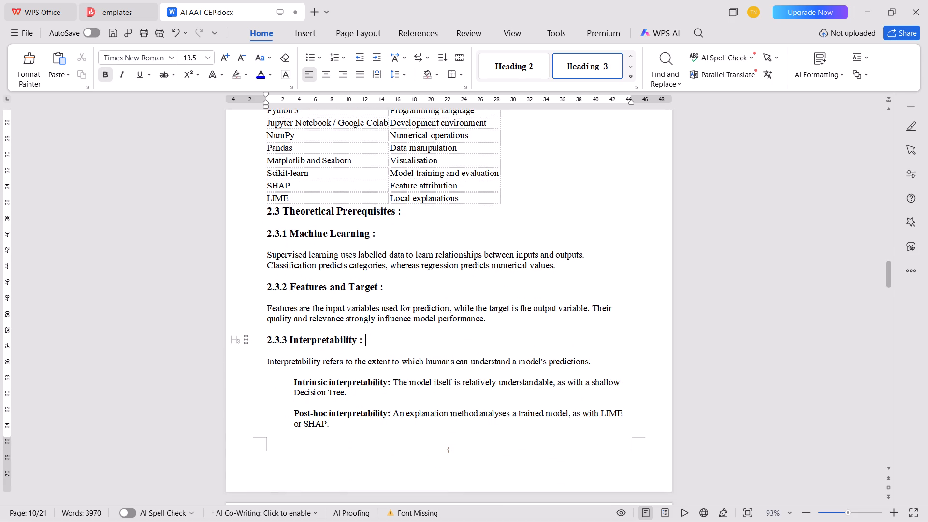
scroll(680, 17, "down", 1)
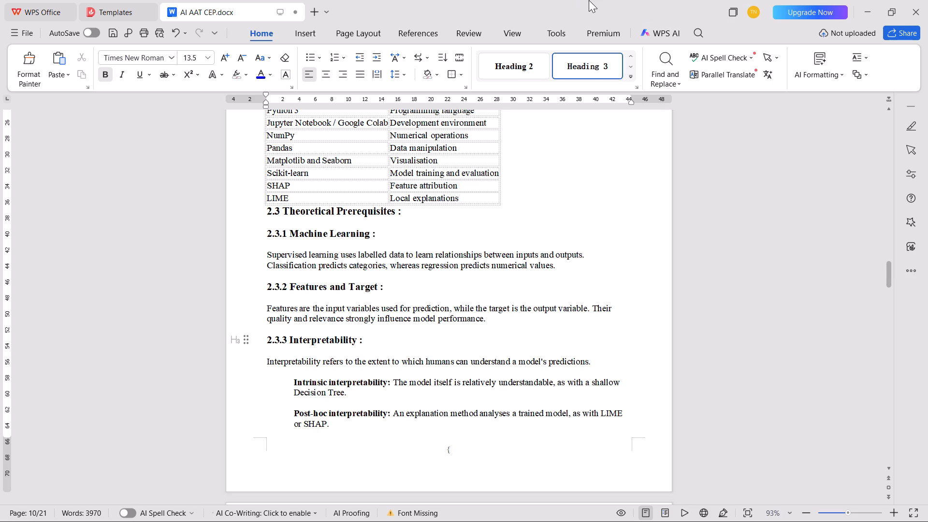
scroll(682, 12, "down", 7)
scroll(749, 203, "down", 4)
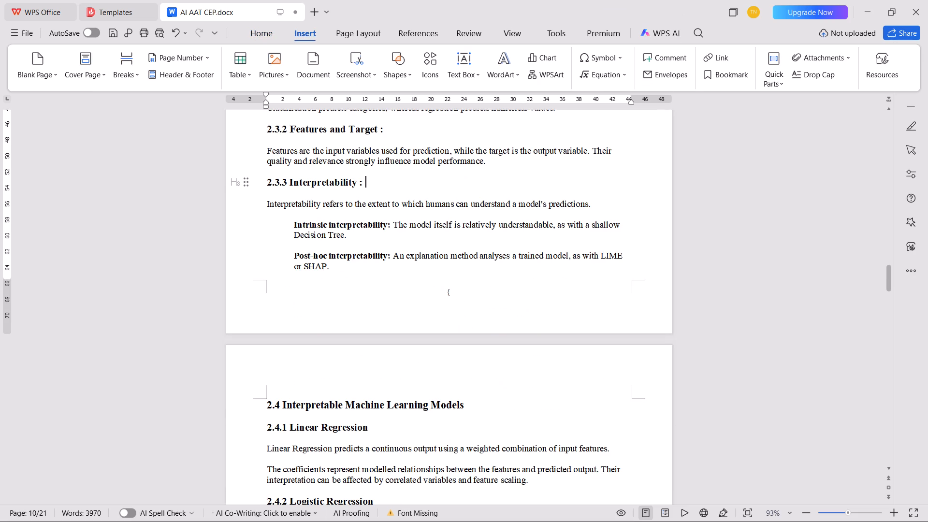
left_click_drag(339, 276, 290, 223)
left_click(265, 34)
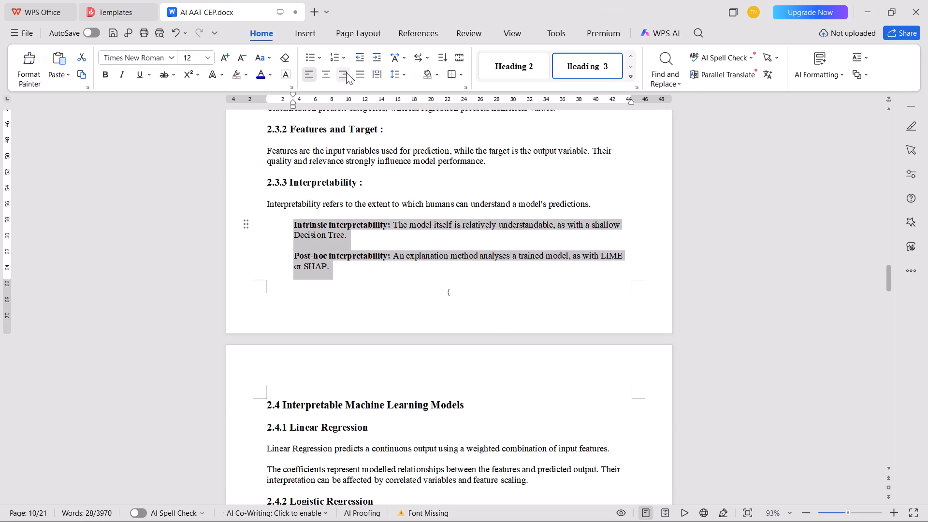
left_click(346, 60)
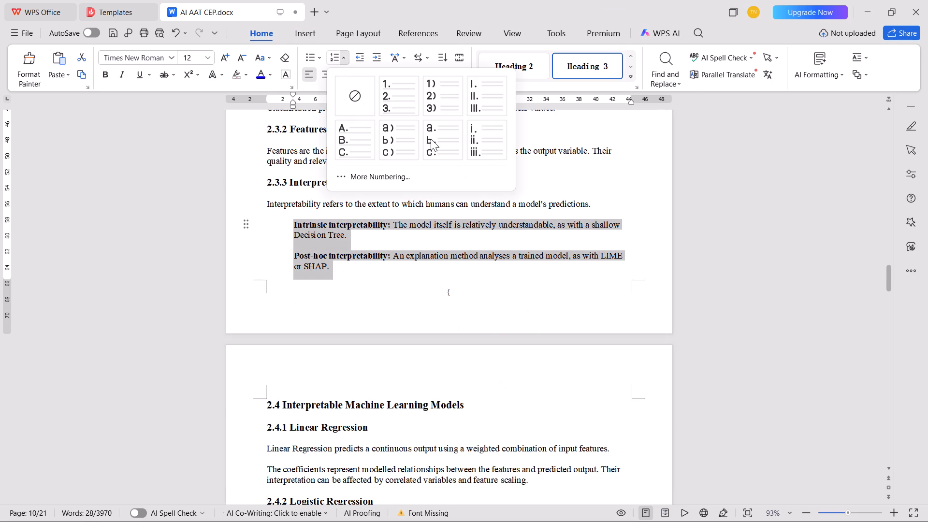
left_click_drag(432, 140, 436, 140)
key("Tab")
left_click(288, 227)
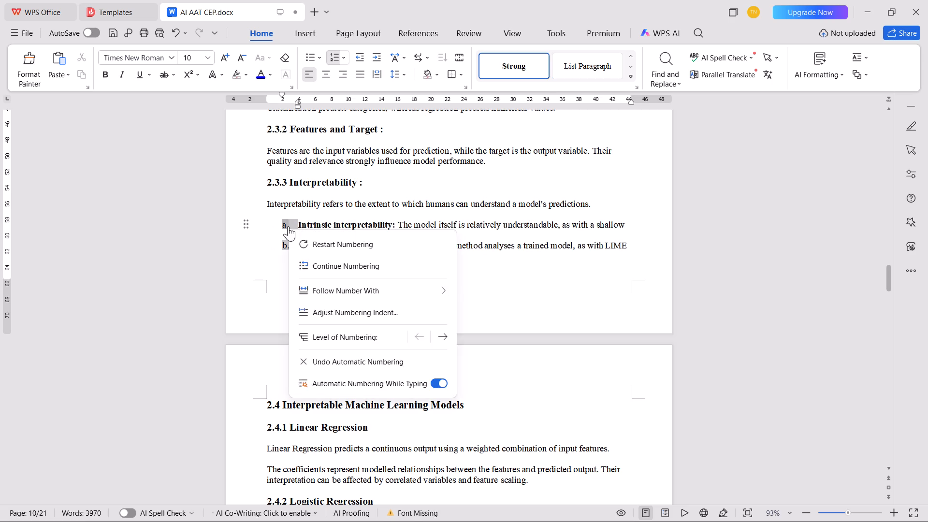
key("ctrl+b")
left_click(393, 284)
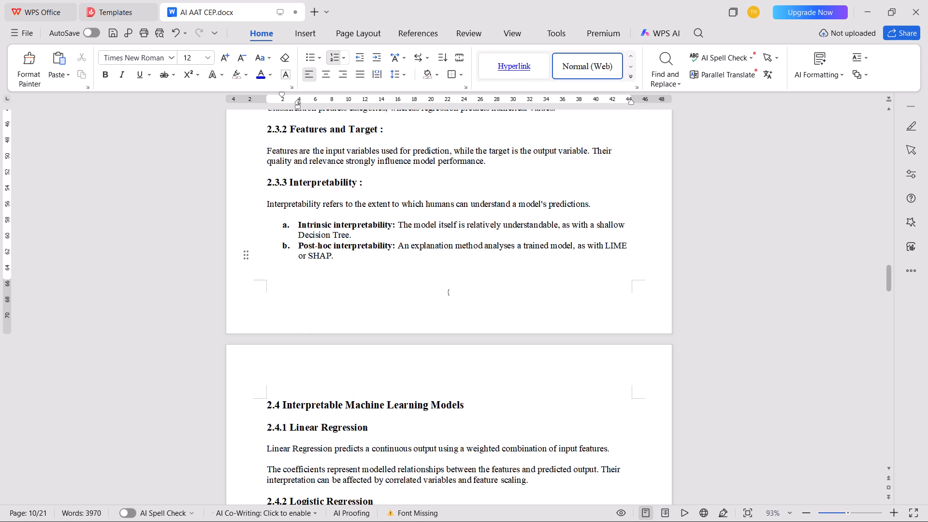
Append a space and colon to the "2.4 Interpretable Machine Learning Models" and "2.4.1 Linear Regression" headings.
left_click(479, 410)
key("Up")
key("ctrl+Right")
key("ctrl+Right")
key("ctrl+Right")
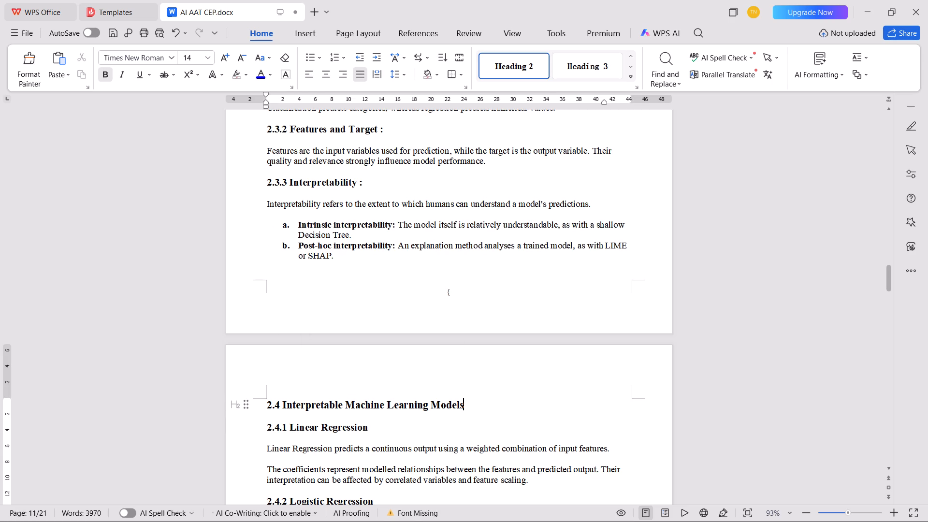
key("space")
type(":")
key("Down")
key("space")
type(":")
Append a space and colon to the "2.4.2 Logistic Regression" and "2.4.3 Decision Tree" headings.
scroll(481, 410, "down", 3)
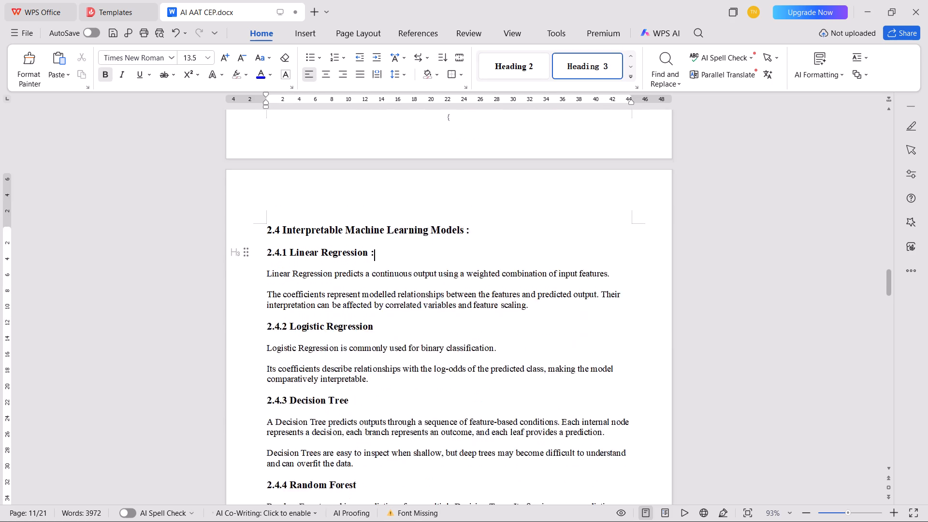
key("Down")
key("Down")
key("Down")
key("Down")
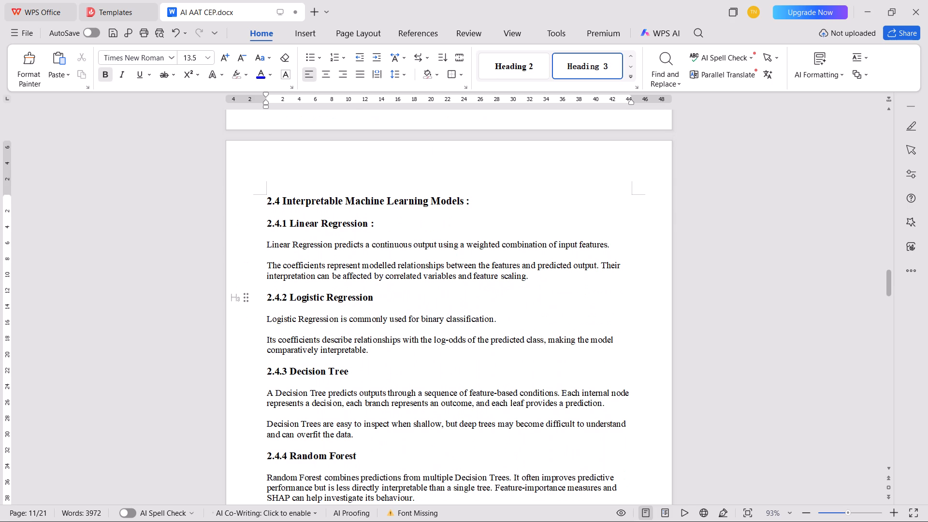
key("space")
type(":")
key("Down")
key("Down")
key("Down")
key("Down")
key("space")
type(":")
key("space")
Append a space and colon to the "2.4.4 Random Forest" heading.
key("Down")
key("Down")
key("Down")
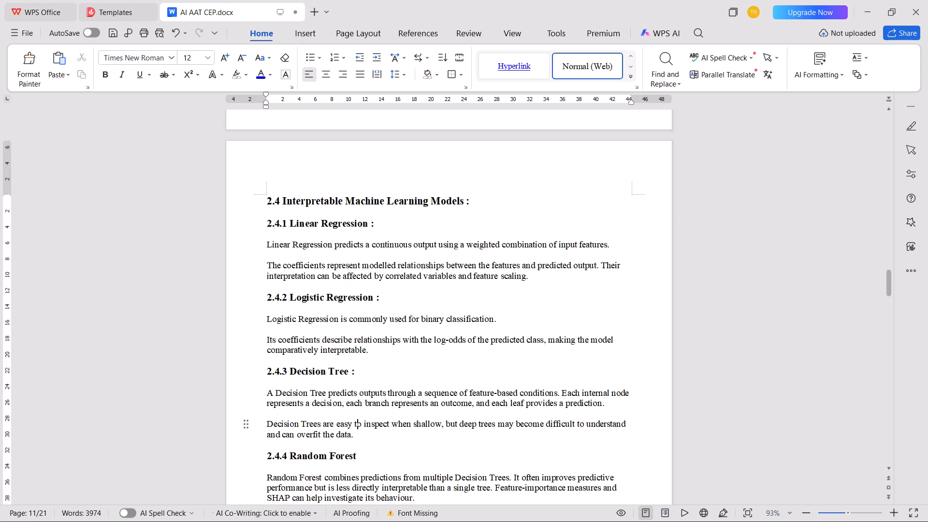
key("Down")
key("Down")
key("space")
type(":")
key("space")
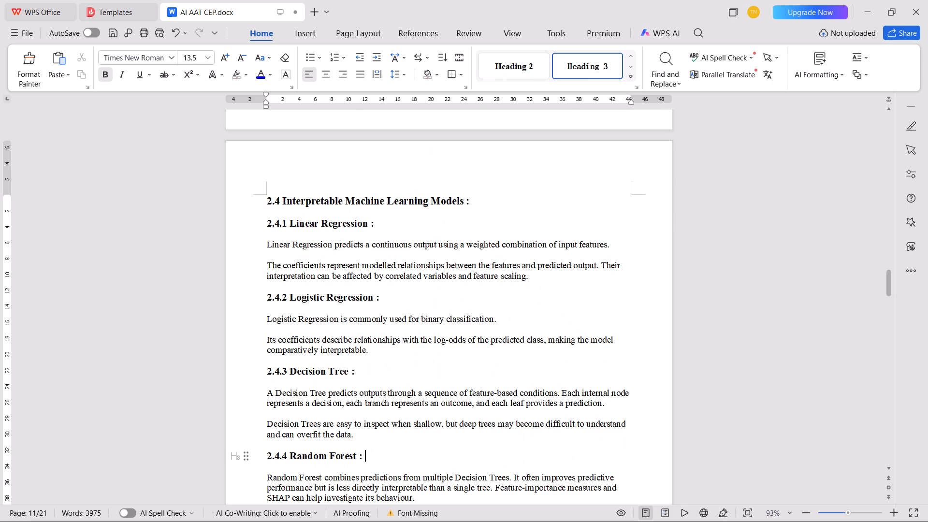
Append a space and colon to the "2.5 Explanation Techniques", "2.5.1 LIME" and "2.5.2 SHAP" headings.
scroll(481, 410, "down", 4)
left_click(405, 321)
key("space")
type(":")
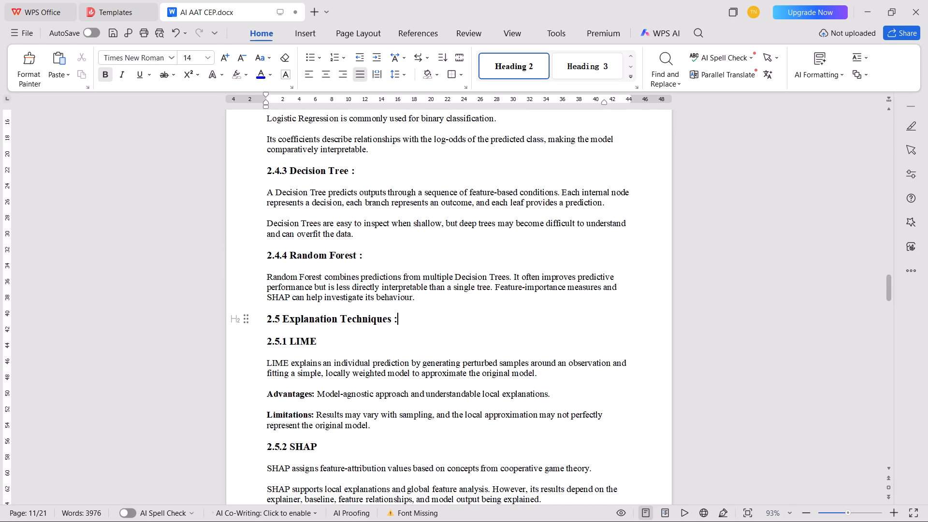
key("space")
key("Down")
key("space")
type(":")
key("Down")
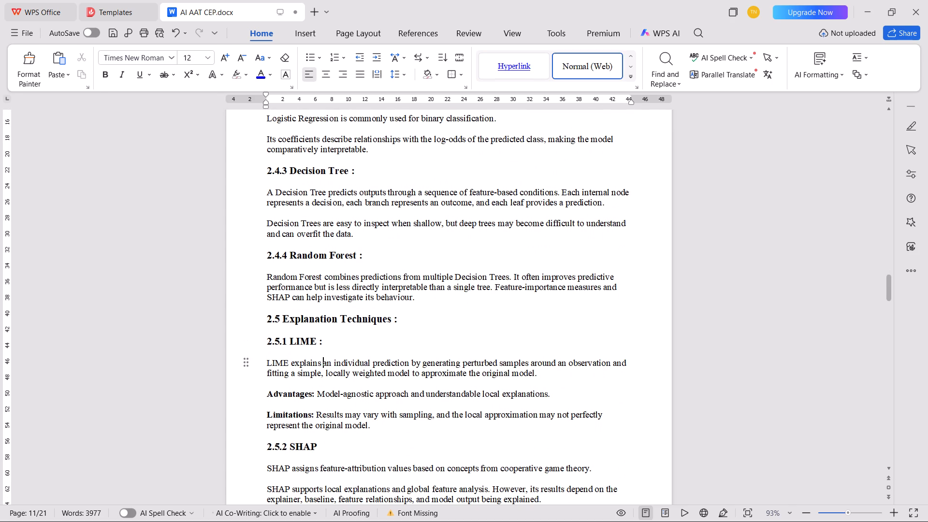
key("Down")
key("Down")
key("Down")
key("Down")
key("Down")
key("space")
type(":")
Append a space and colon to the "2.6 Functional Requirements" heading.
scroll(405, 321, "down", 2)
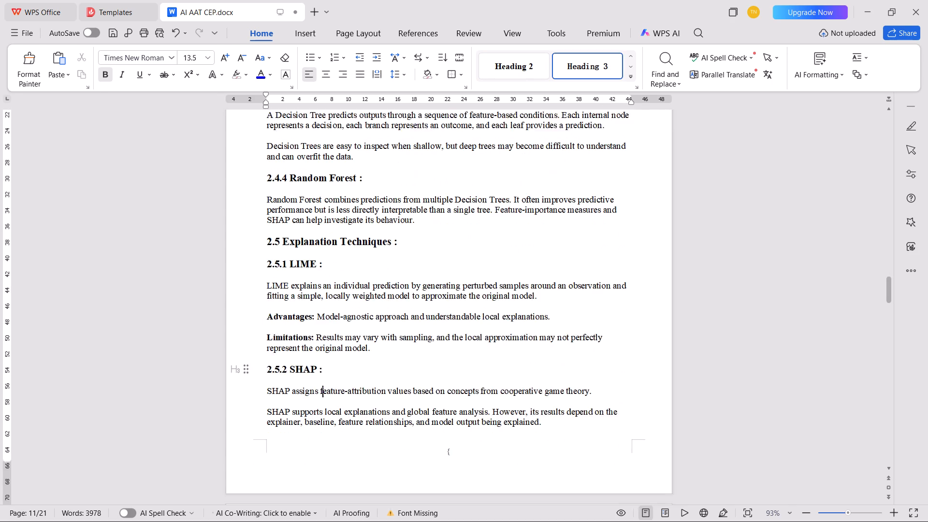
scroll(488, 377, "down", 4)
left_click(423, 309)
key("space")
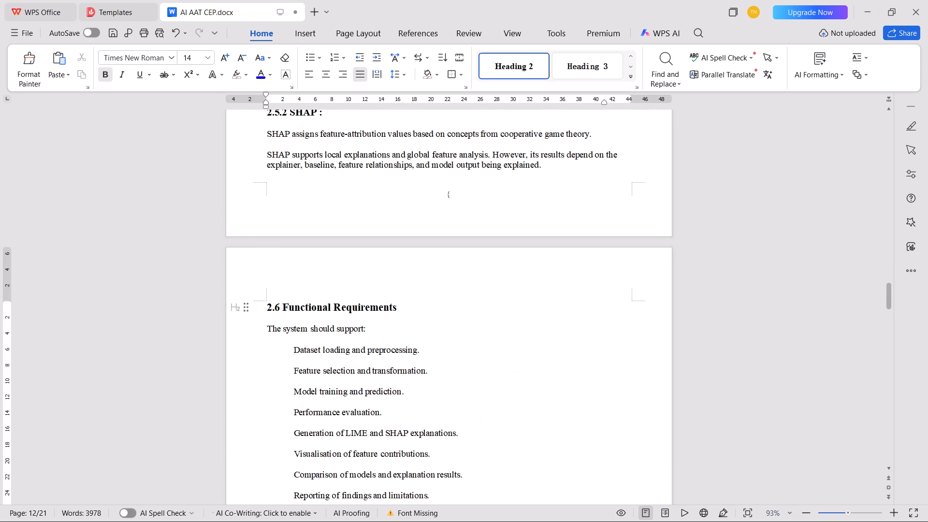
type(":")
key("space")
Apply a., b., c. lettered numbering to section 2.6's items from Dataset loading to Reporting of findings and make the letters bold.
scroll(426, 308, "down", 5)
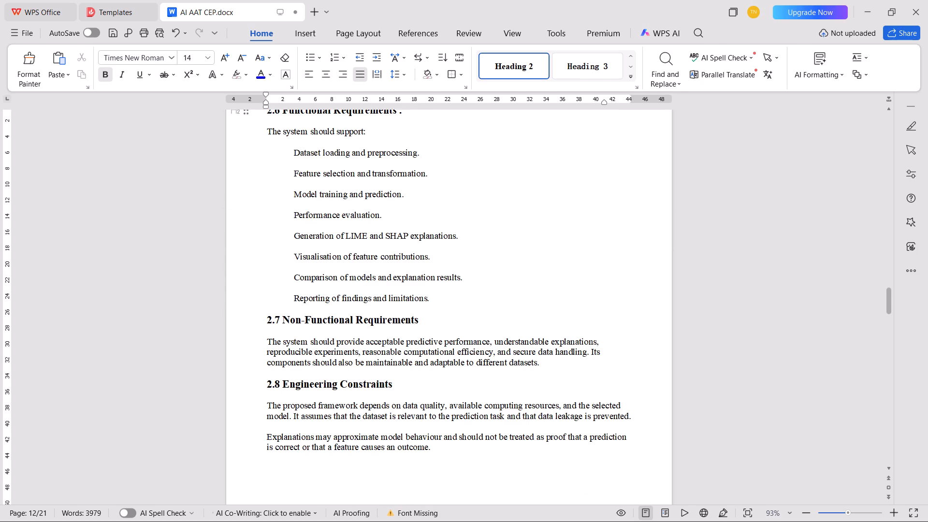
left_click_drag(454, 296, 272, 161)
left_click(343, 61)
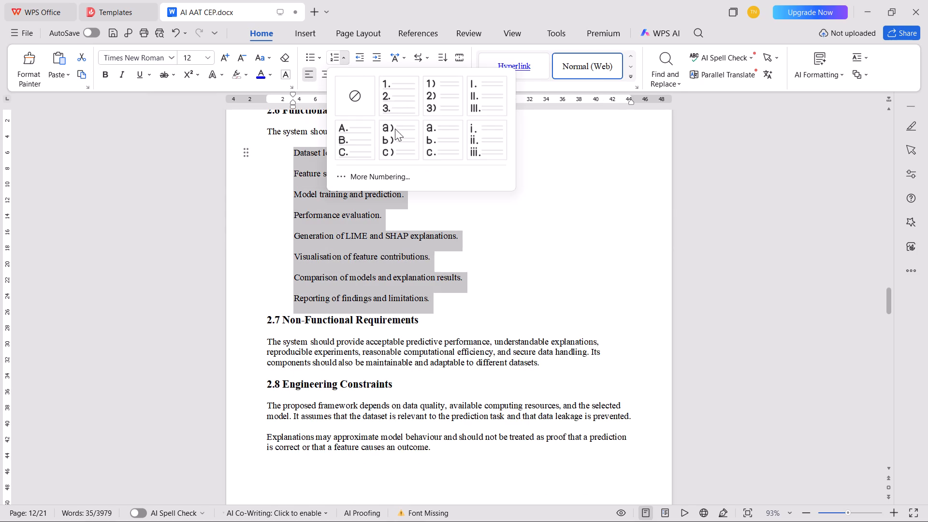
left_click(422, 145)
key("Tab")
left_click(286, 154)
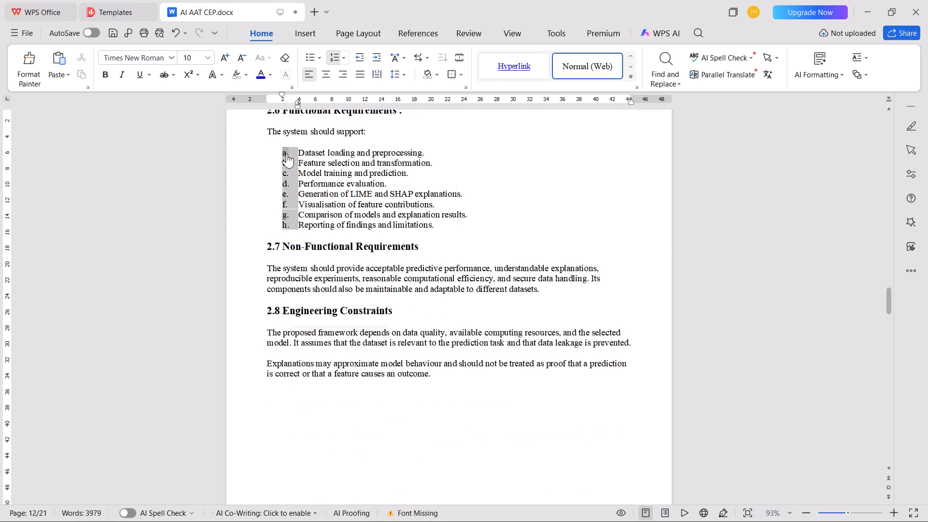
key("ctrl+b")
Append a space and colon to the "2.7 Non-Functional Requirements" and "2.8 Engineering Constraints" headings.
left_click(449, 253)
key("Up")
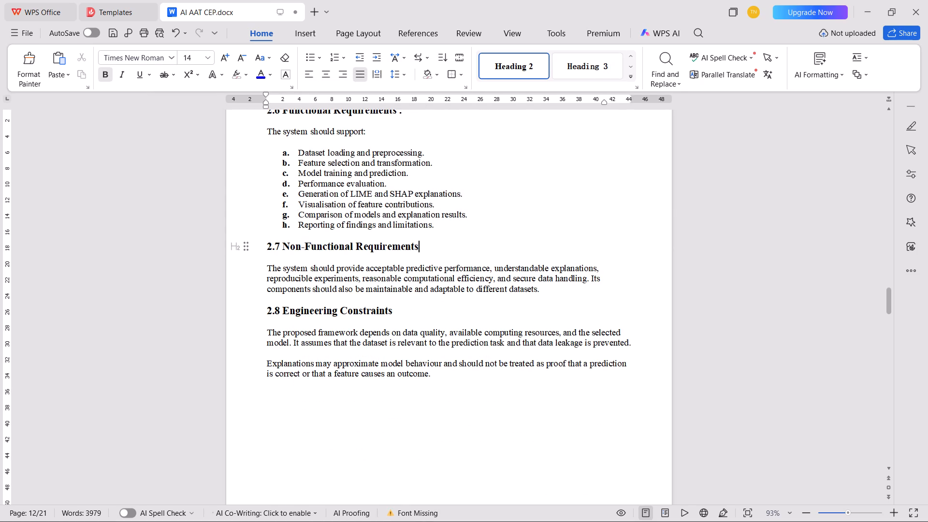
key("space")
type(":")
key("space")
key("Down")
key("Down")
key("Down")
key("Down")
key("space")
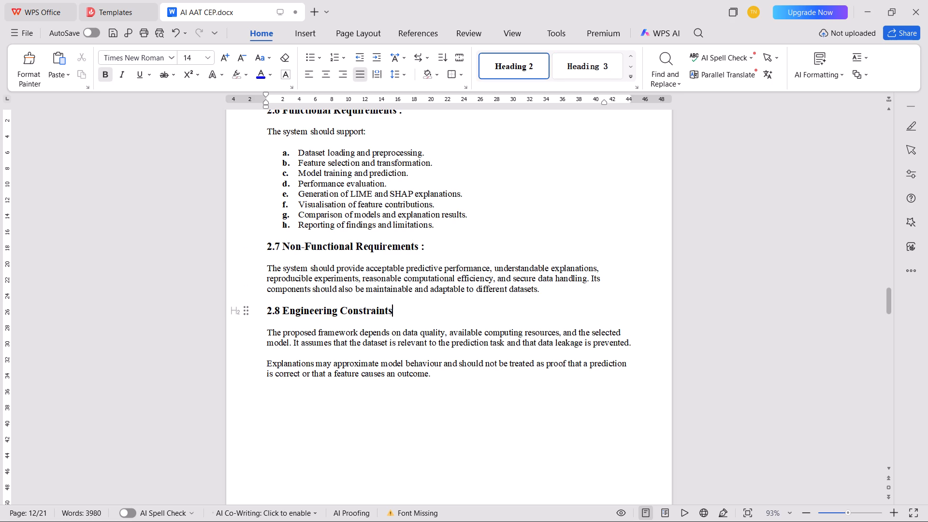
type(":")
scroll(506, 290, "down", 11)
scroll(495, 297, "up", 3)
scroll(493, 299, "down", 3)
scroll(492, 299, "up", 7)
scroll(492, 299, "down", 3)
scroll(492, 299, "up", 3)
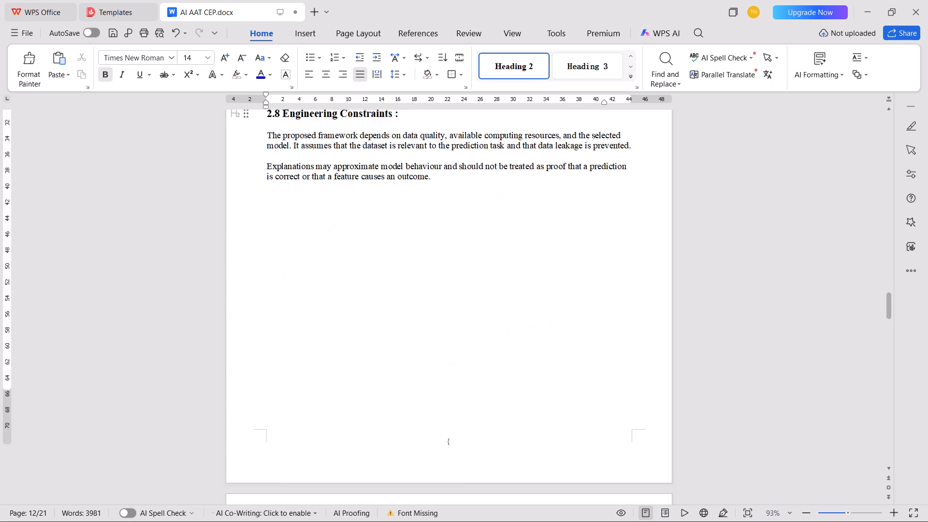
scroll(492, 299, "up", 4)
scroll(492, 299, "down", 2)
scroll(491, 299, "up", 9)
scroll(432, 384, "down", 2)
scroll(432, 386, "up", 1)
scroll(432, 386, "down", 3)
Increase the line spacing of all Chapter 1 and Chapter 2 text, from the "CHAPTER 1" title to the end of section 2.8.
left_click_drag(442, 383, 184, 125)
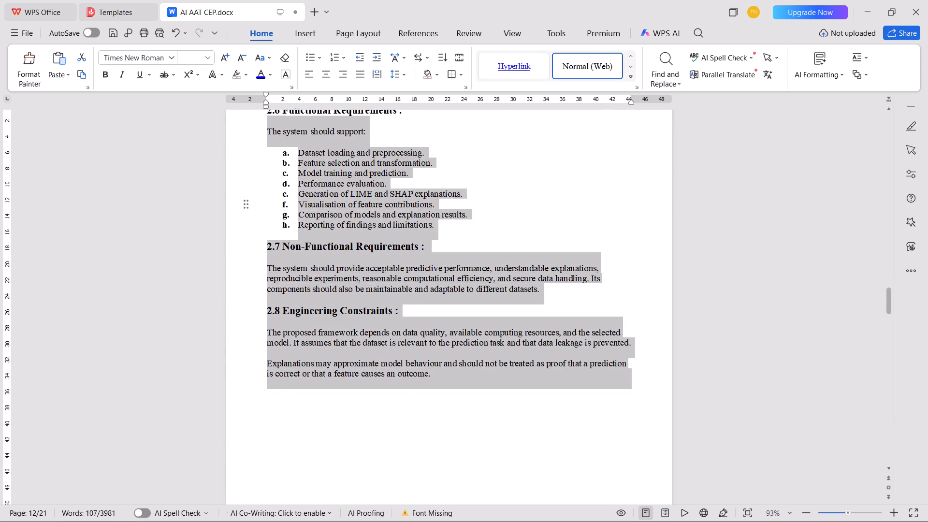
left_click_drag(184, 125, 235, 147)
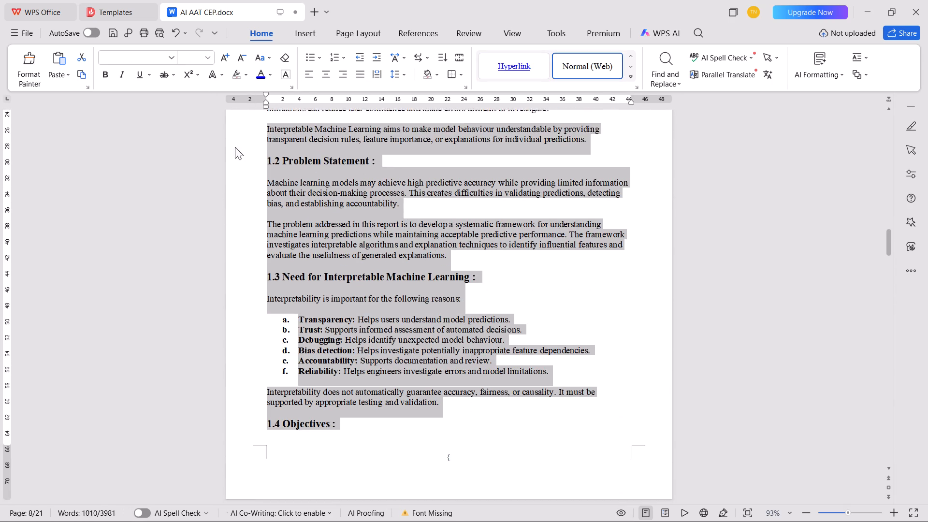
left_click_drag(235, 147, 276, 120)
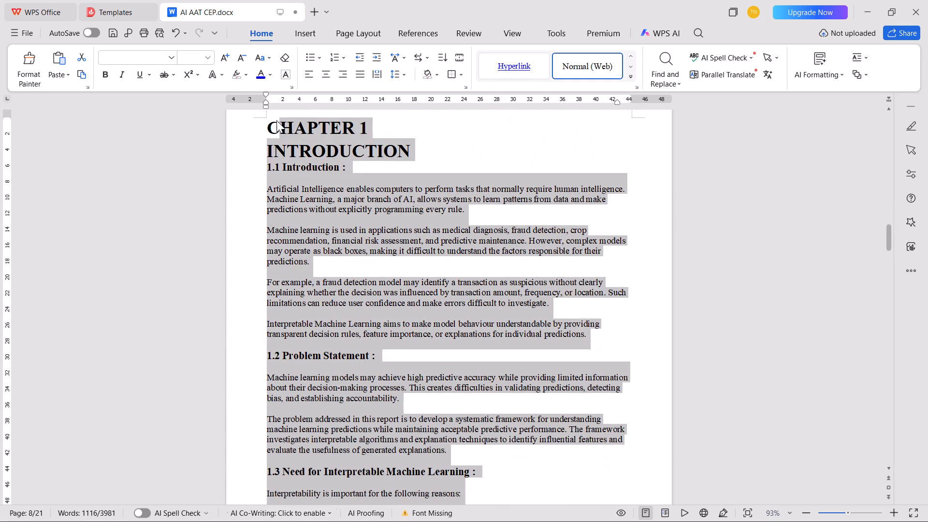
left_click_drag(276, 120, 263, 126)
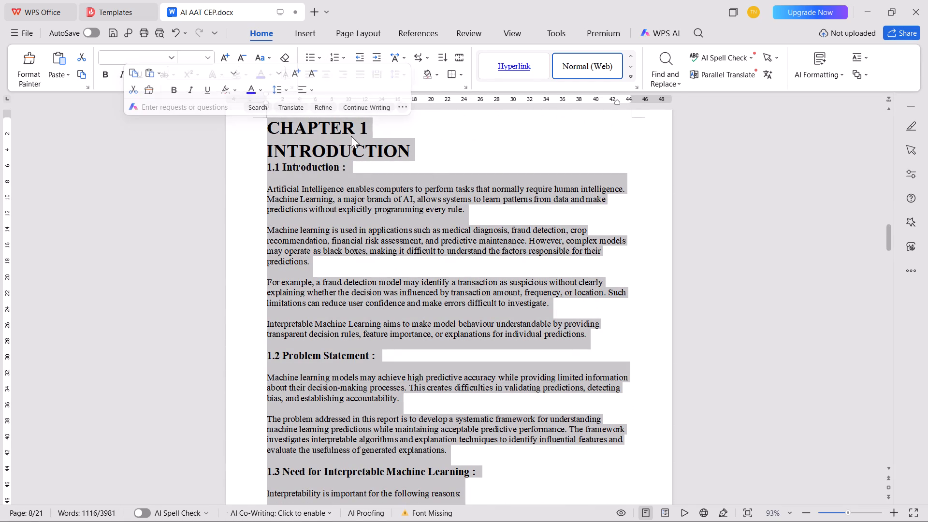
left_click(309, 91)
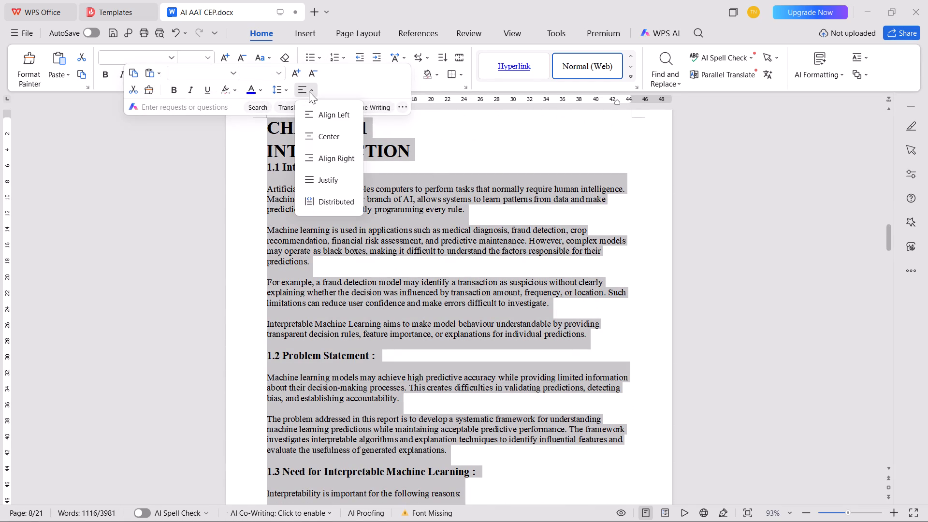
left_click(309, 91)
left_click(287, 91)
left_click(286, 142)
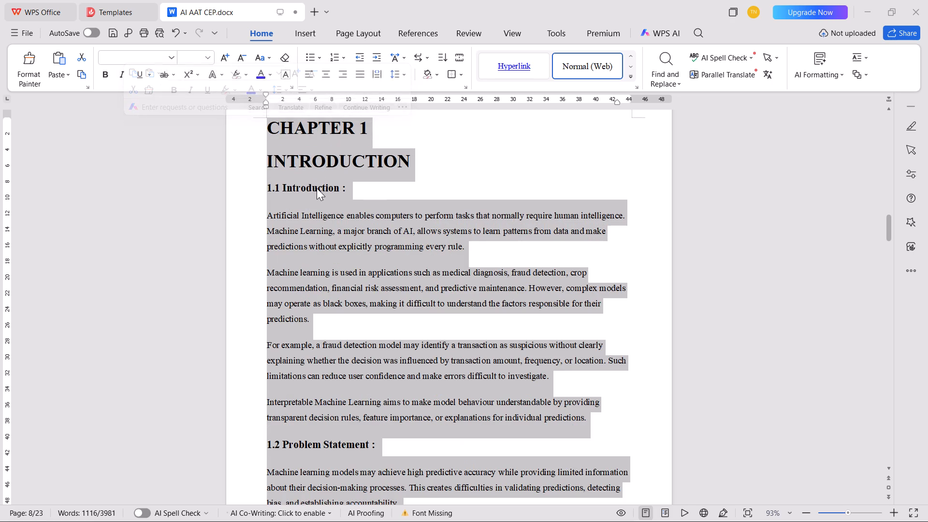
Centre the "CHAPTER 1" and "INTRODUCTION" title lines.
left_click(246, 130)
left_click_drag(245, 128, 239, 150)
left_click(286, 160)
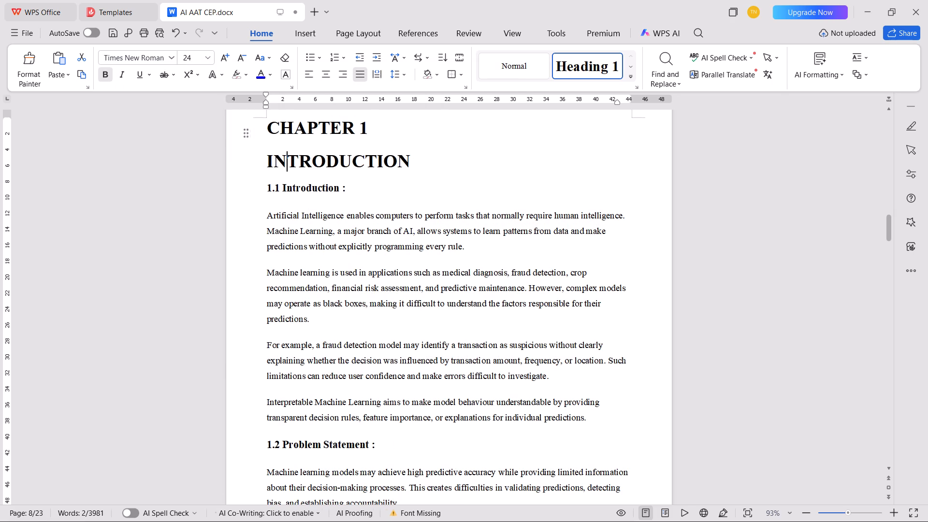
left_click_drag(248, 162, 246, 131)
left_click_drag(258, 128, 255, 159)
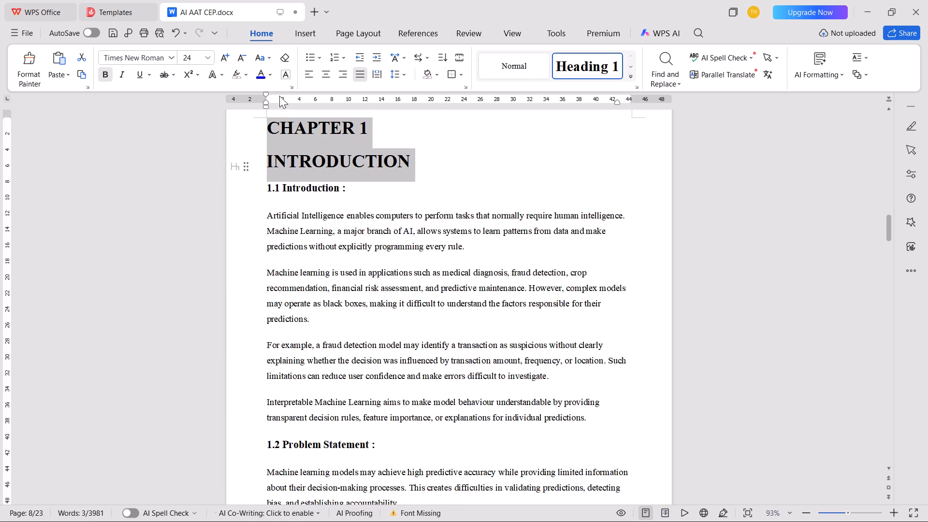
left_click(326, 76)
Centre the "CHAPTER 2" and "PREREQUISITES AND REQUIREMENTS" title lines.
scroll(332, 192, "down", 4)
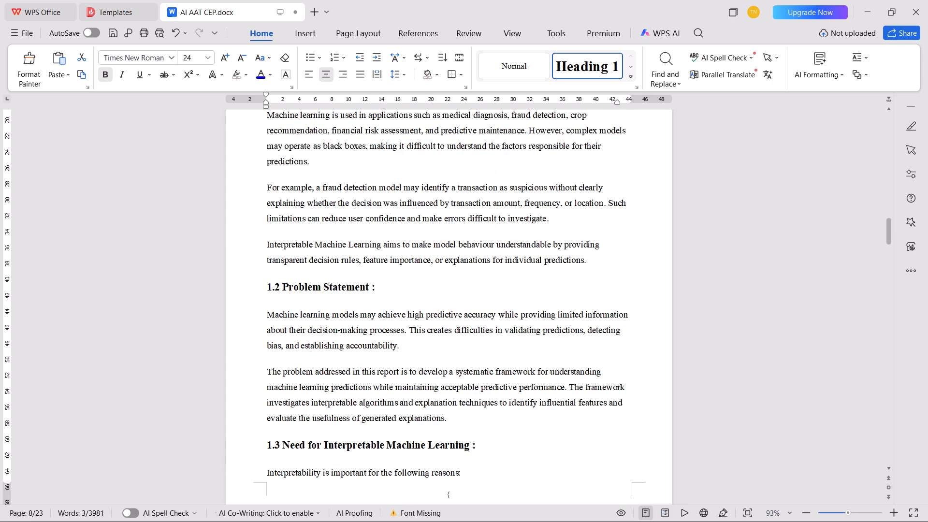
scroll(328, 208, "down", 19)
scroll(328, 208, "down", 2)
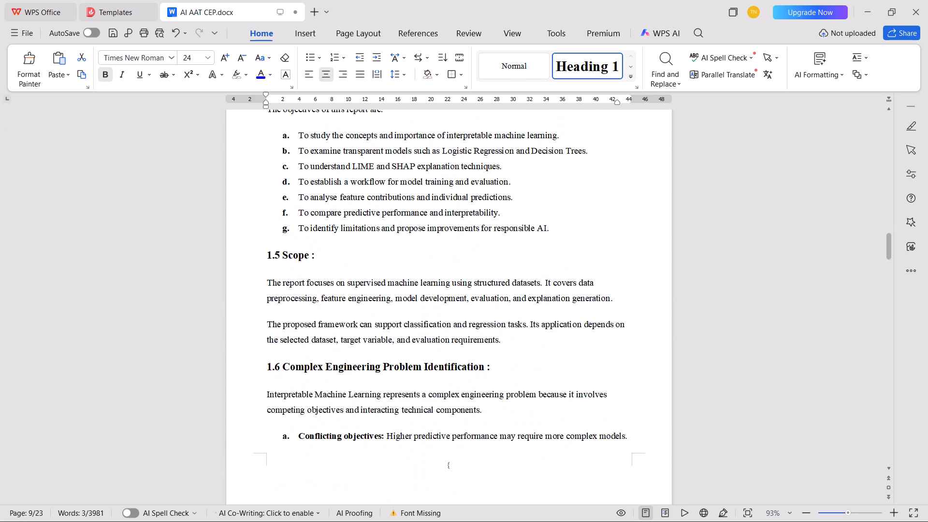
scroll(328, 208, "down", 6)
scroll(329, 208, "down", 15)
scroll(330, 208, "down", 10)
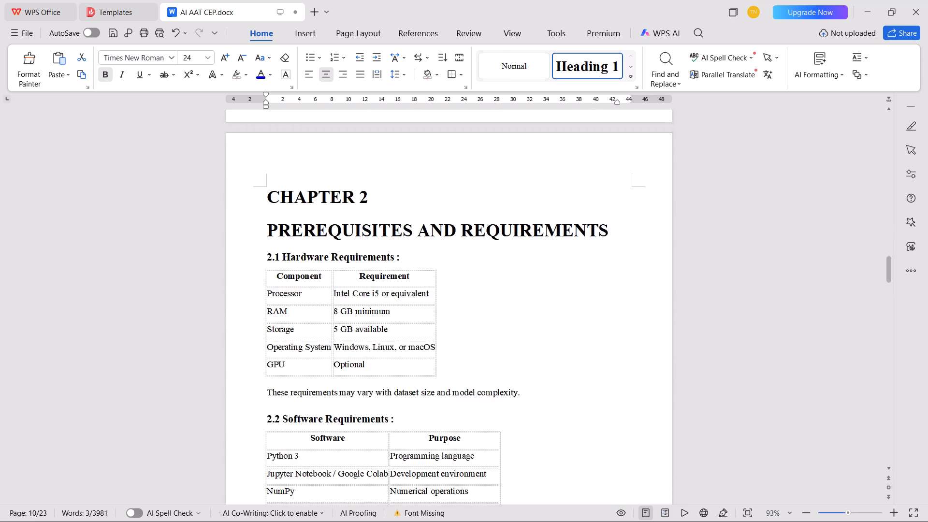
left_click_drag(240, 157, 232, 189)
key("ctrl+e")
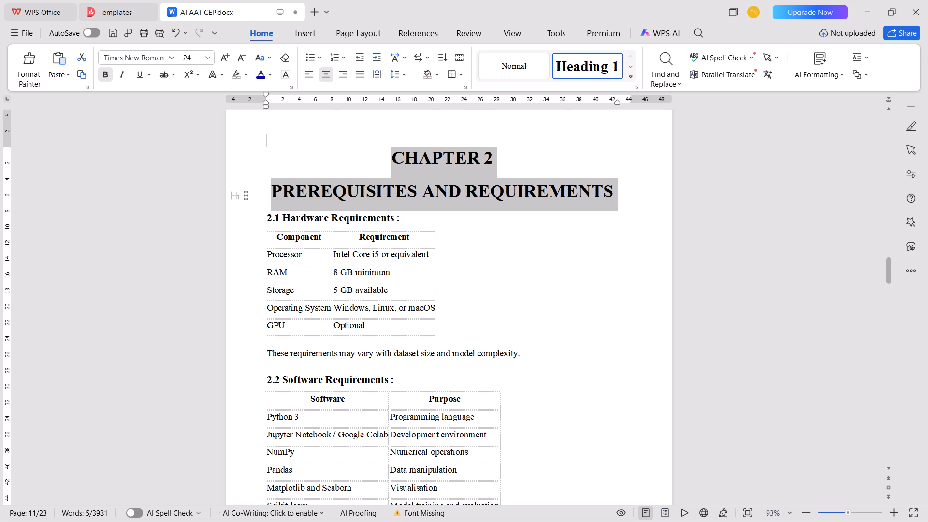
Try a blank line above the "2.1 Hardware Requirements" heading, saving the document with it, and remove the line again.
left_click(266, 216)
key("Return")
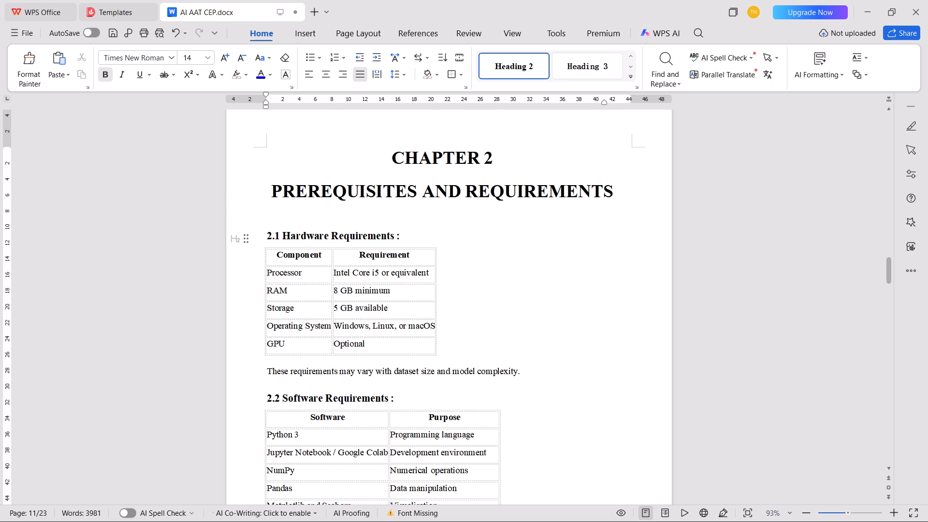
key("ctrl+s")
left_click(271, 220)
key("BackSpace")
Review the Chapter 1 pages, checking the centred title, headings, lettered lists and line spacing.
scroll(271, 220, "up", 5)
scroll(271, 220, "down", 3)
scroll(271, 220, "up", 6)
scroll(271, 220, "down", 1)
scroll(271, 220, "up", 9)
scroll(271, 219, "down", 1)
scroll(271, 219, "up", 12)
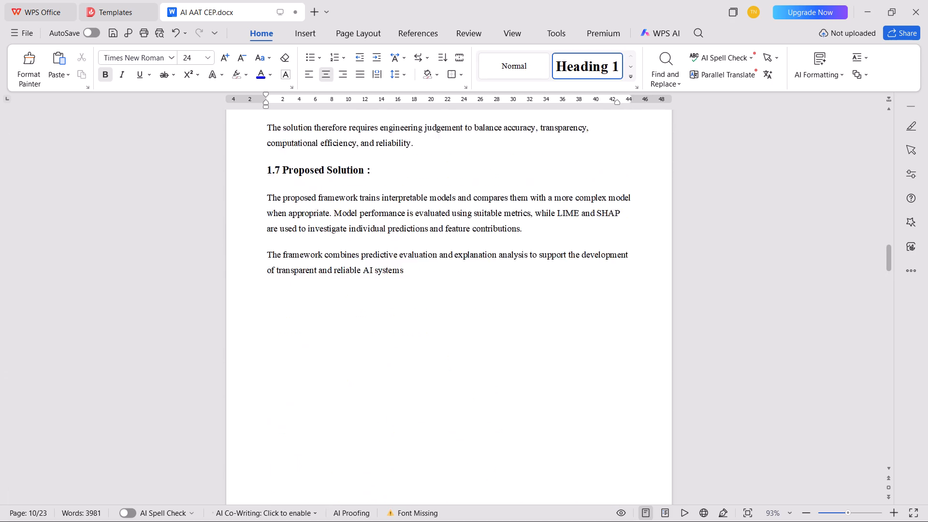
scroll(271, 219, "up", 1)
scroll(271, 219, "down", 1)
scroll(269, 220, "up", 20)
scroll(269, 220, "up", 2)
scroll(234, 245, "down", 3)
scroll(233, 246, "up", 16)
scroll(226, 250, "down", 1)
scroll(226, 250, "up", 16)
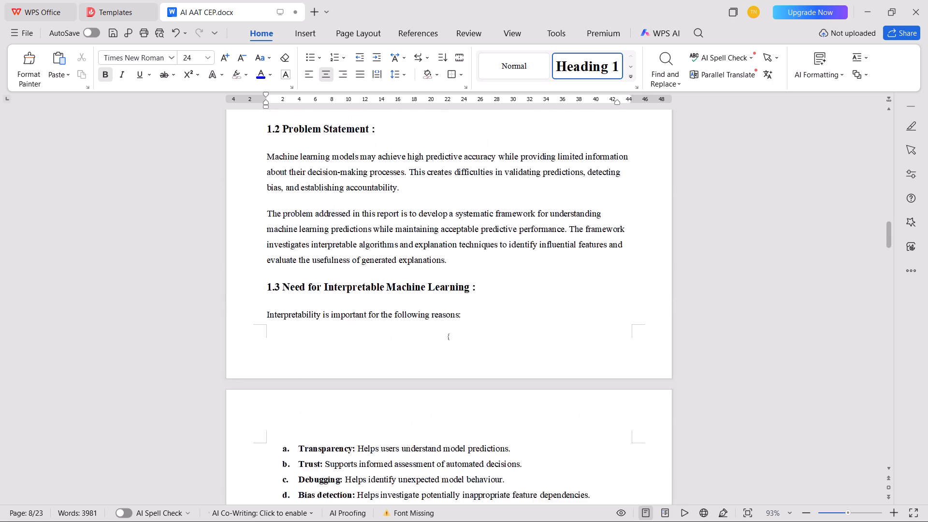
scroll(226, 250, "up", 14)
scroll(570, 372, "down", 8)
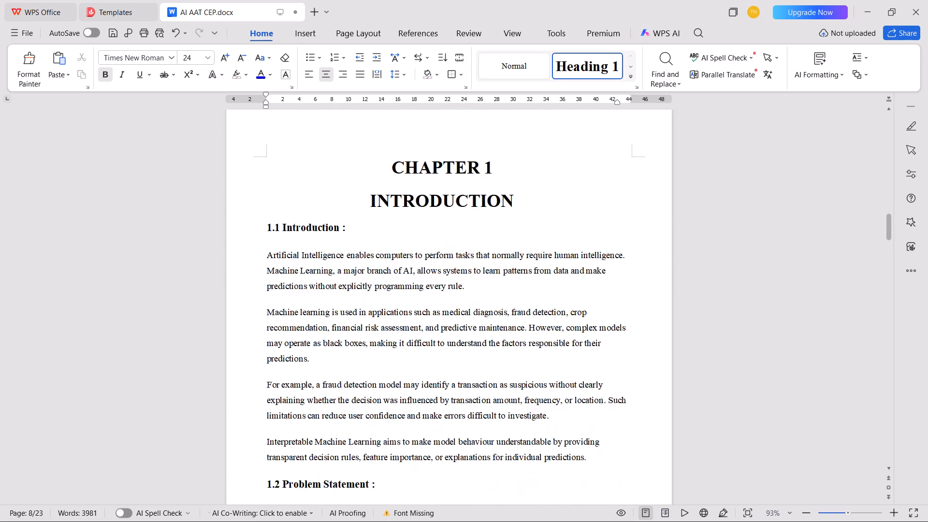
scroll(556, 294, "down", 2)
scroll(545, 296, "up", 2)
scroll(544, 295, "down", 1)
Review the Chapter 2 pages up to the start of Chapter 3, checking headings, lettered lists and line spacing.
left_click_drag(886, 233, 884, 303)
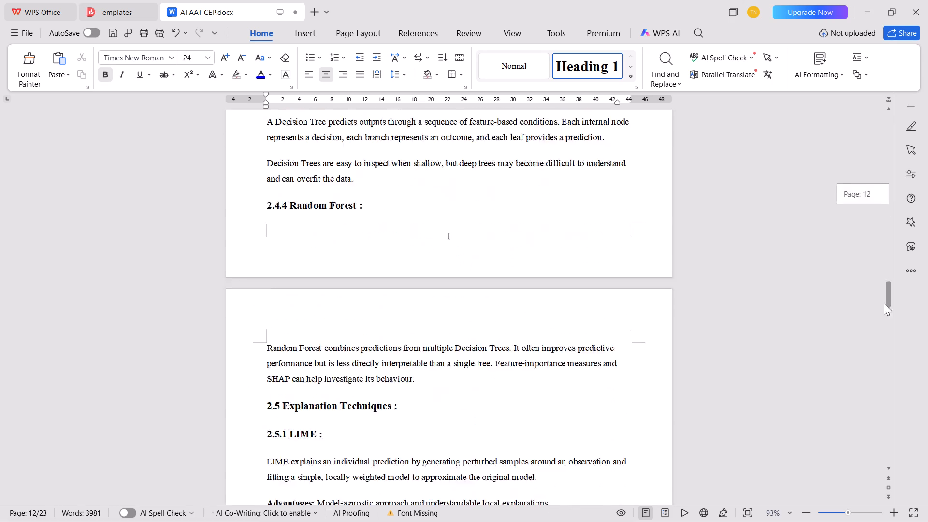
left_click_drag(884, 303, 881, 318)
scroll(391, 292, "down", 15)
scroll(374, 265, "up", 1)
scroll(374, 265, "down", 1)
scroll(374, 265, "up", 6)
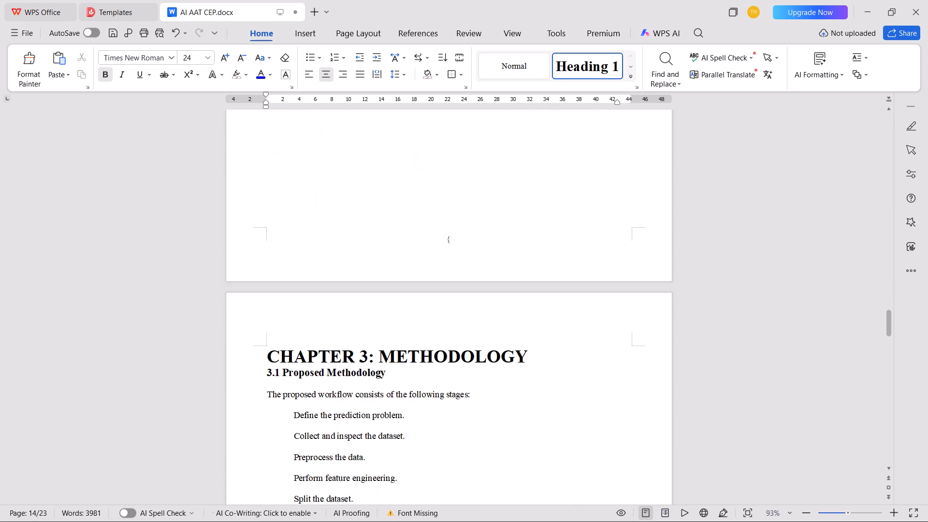
scroll(374, 265, "up", 3)
scroll(374, 265, "down", 2)
scroll(374, 265, "up", 7)
scroll(359, 272, "down", 1)
scroll(359, 272, "up", 4)
scroll(359, 272, "down", 1)
scroll(359, 272, "up", 1)
scroll(359, 272, "down", 3)
scroll(358, 272, "up", 3)
scroll(358, 272, "down", 1)
scroll(358, 272, "up", 7)
scroll(358, 272, "down", 4)
scroll(351, 277, "up", 1)
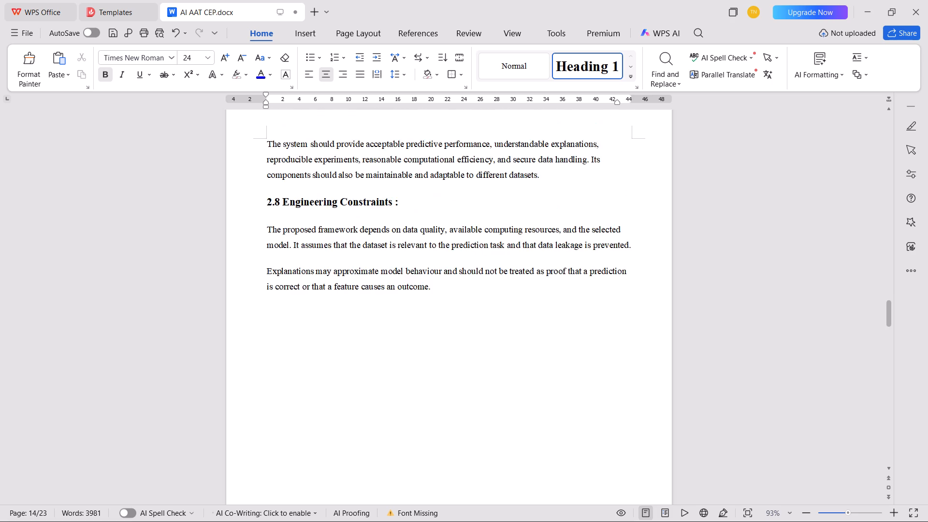
scroll(329, 291, "up", 20)
scroll(329, 291, "up", 18)
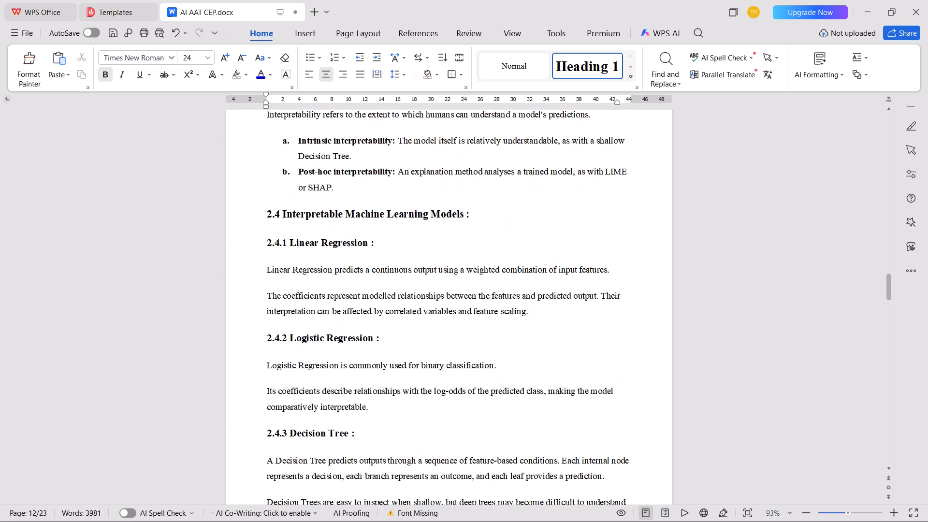
scroll(320, 297, "down", 7)
middle_click(684, 226)
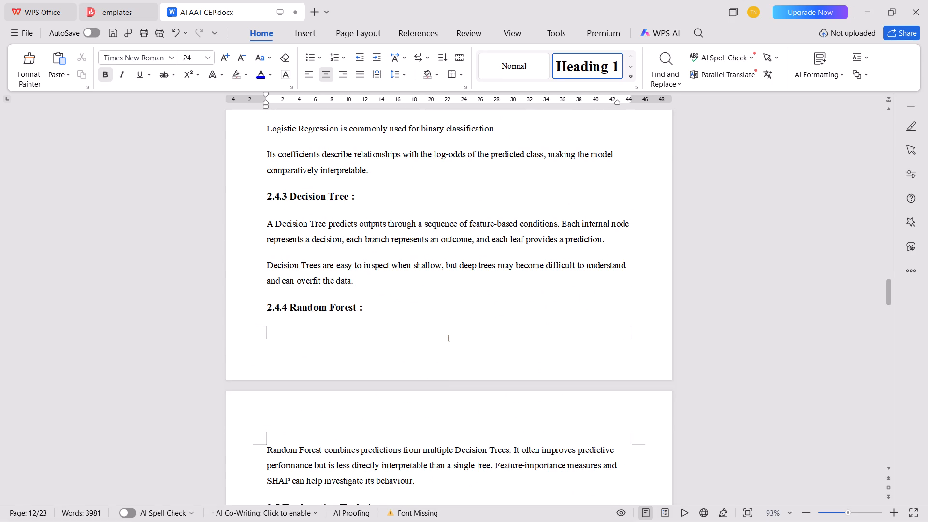
middle_click(458, 229)
scroll(354, 269, "down", 2)
scroll(353, 269, "up", 1)
scroll(353, 269, "down", 20)
scroll(353, 269, "down", 9)
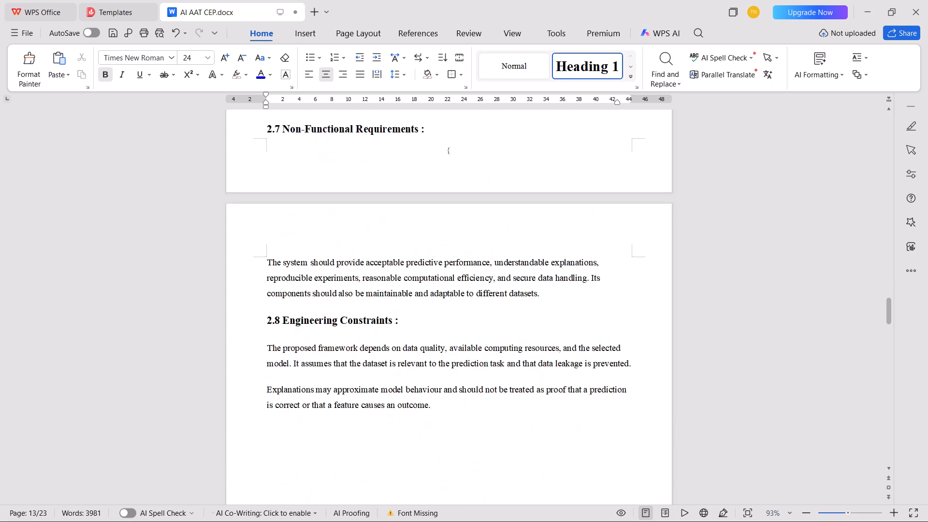
Split the "CHAPTER 3: METHODOLOGY" title into two lines, "CHAPTER 3" and "METHODOLOGY", removing the colon.
scroll(350, 260, "down", 4)
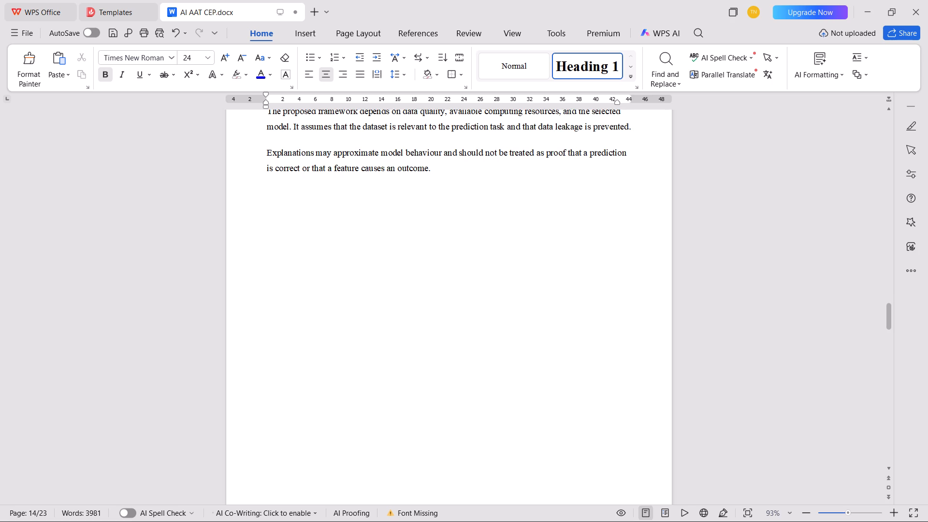
scroll(344, 286, "down", 10)
left_click(256, 274)
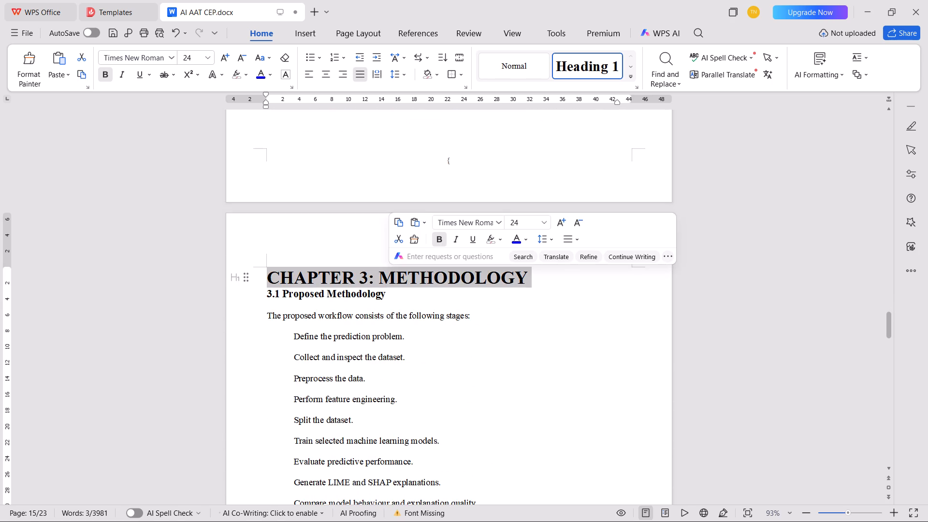
left_click(378, 274)
key("BackSpace")
key("BackSpace")
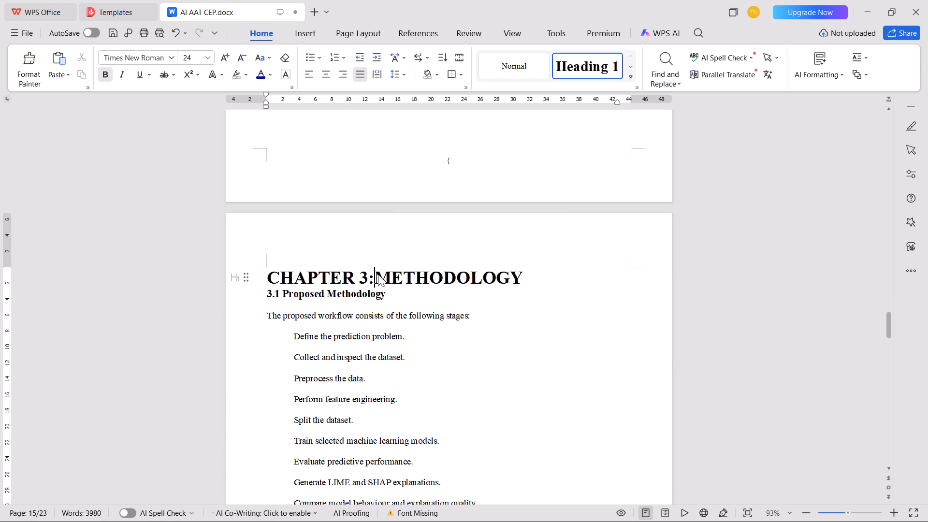
key("Return")
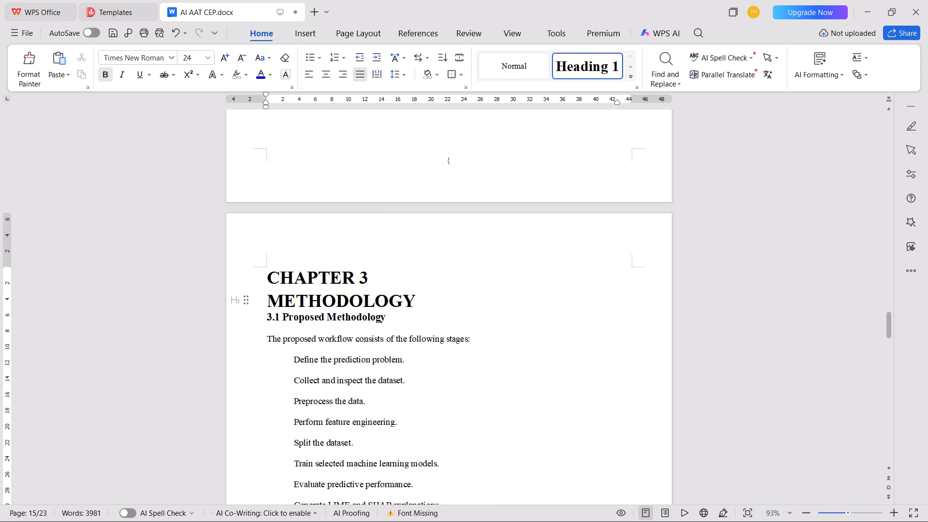
Append a space and colon to the "3.1 Proposed Methodology" heading.
left_click(402, 321)
key("space")
type(":")
Apply indented a., b., c. lettering to section 3.1's workflow stages, from defining the prediction problem to documenting results, with bold letters.
scroll(463, 289, "down", 5)
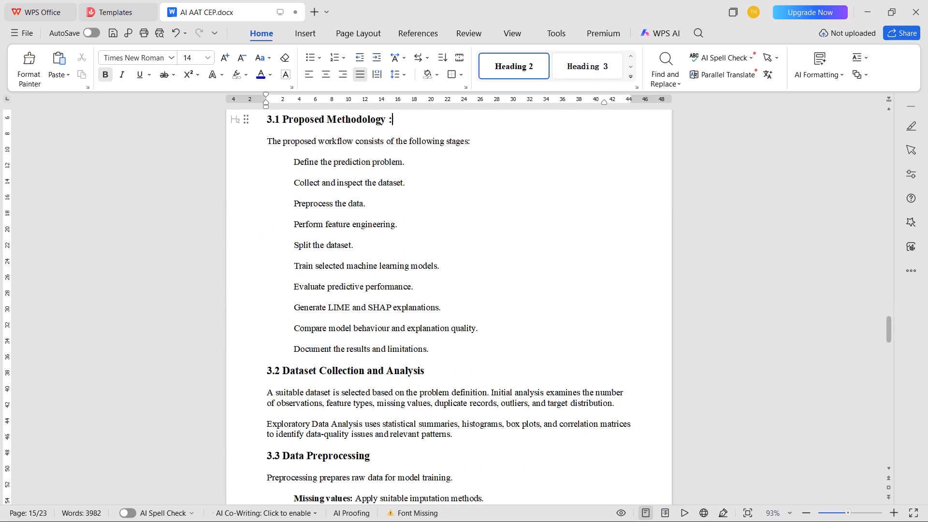
left_click_drag(441, 348, 247, 168)
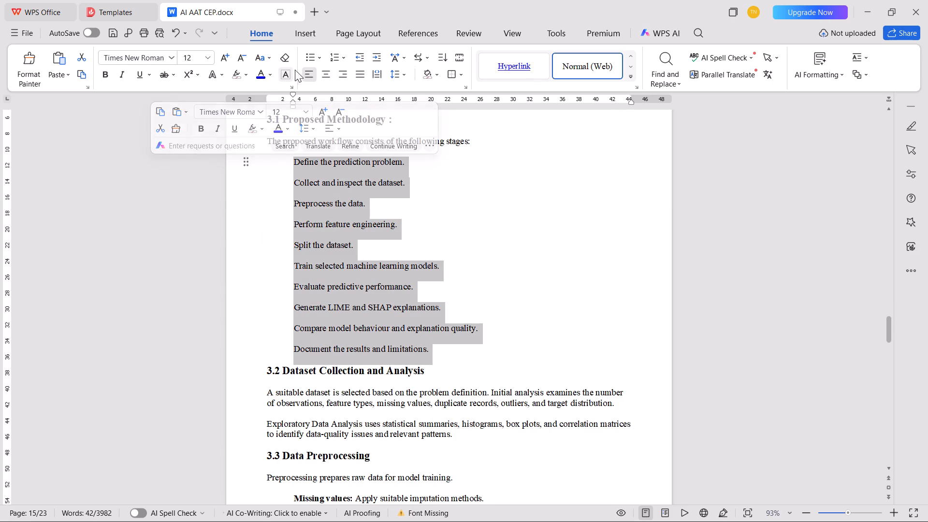
left_click(345, 57)
left_click(435, 143)
key("Tab")
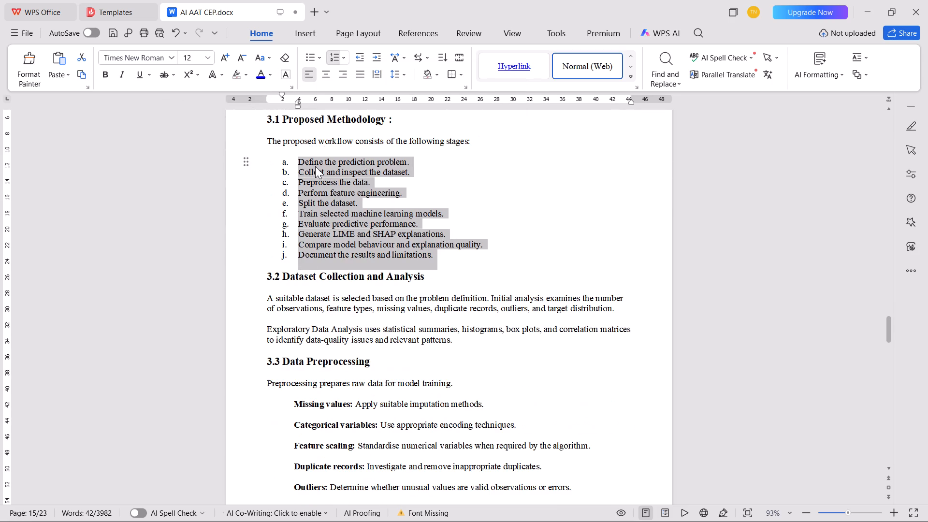
left_click(284, 163)
key("ctrl+b")
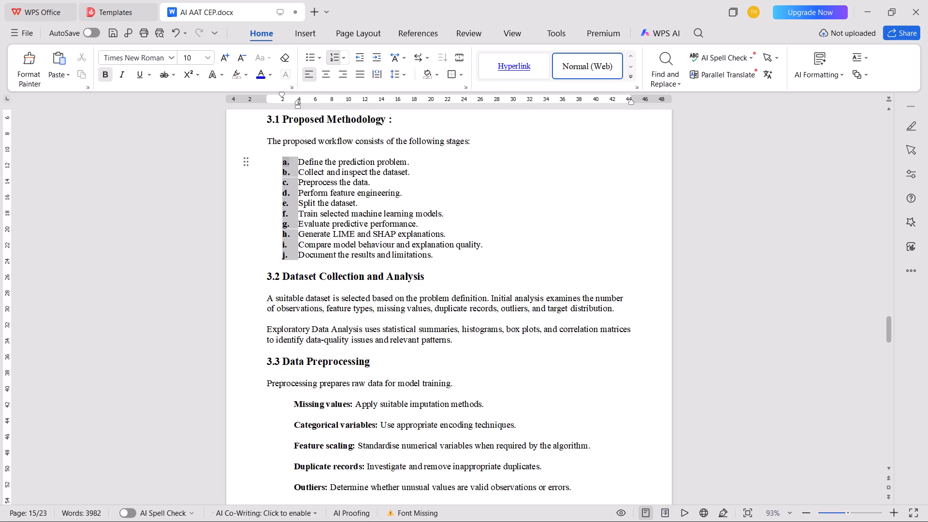
Append a space and colon to the "3.2 Dataset Collection and Analysis" and "3.3 Data Preprocessing" headings.
left_click(438, 275)
key("space")
type(":")
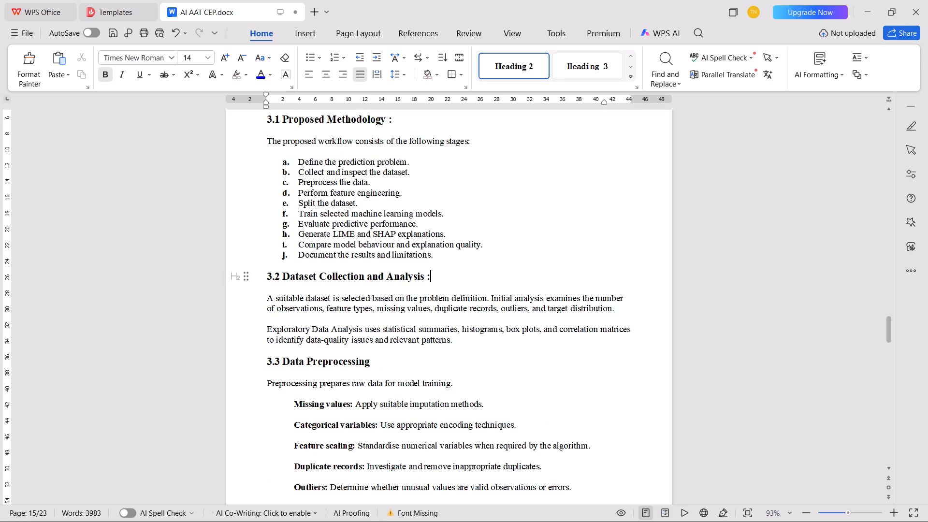
left_click(405, 365)
key("space")
type(":")
Apply indented a., b., c. lettering to section 3.3's items from Missing values to Outliers and make the letters bold.
scroll(420, 338, "down", 4)
left_click_drag(588, 330, 212, 237)
left_click(212, 237)
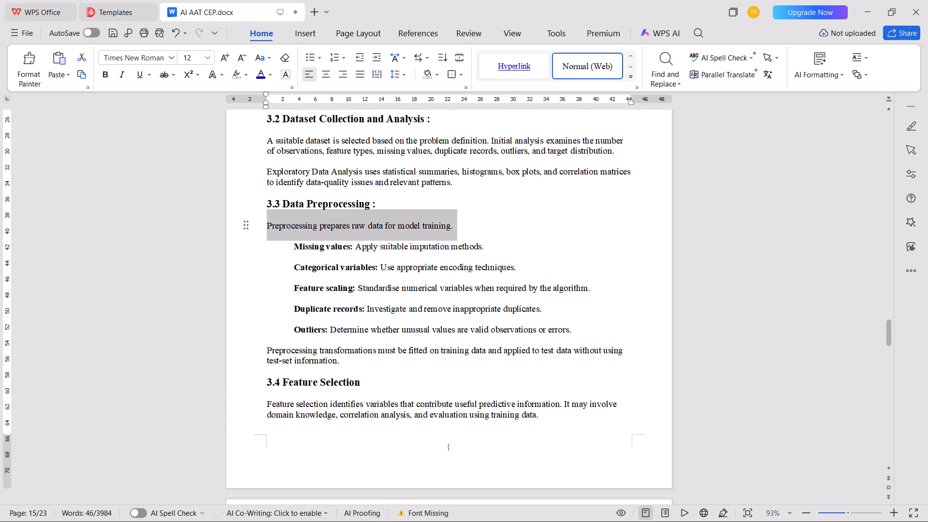
left_click_drag(586, 329, 247, 236)
left_click(247, 236)
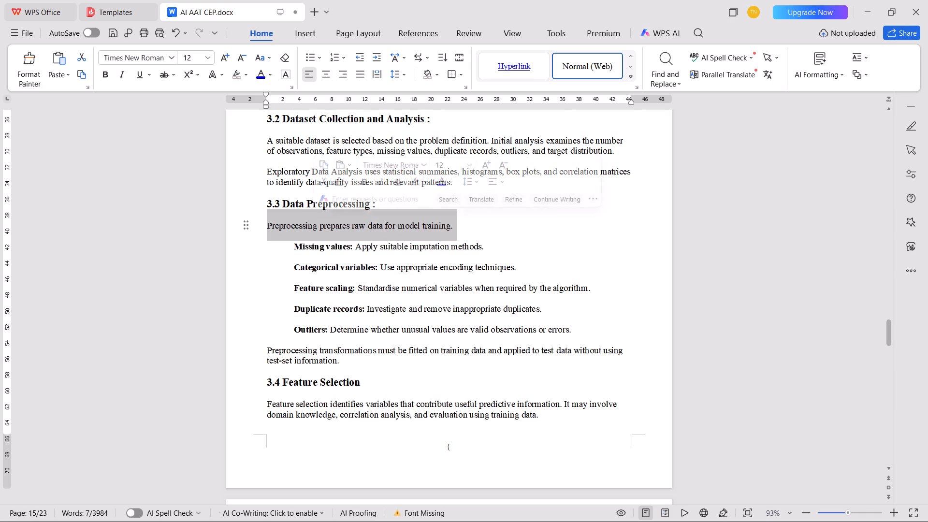
left_click_drag(577, 331, 242, 256)
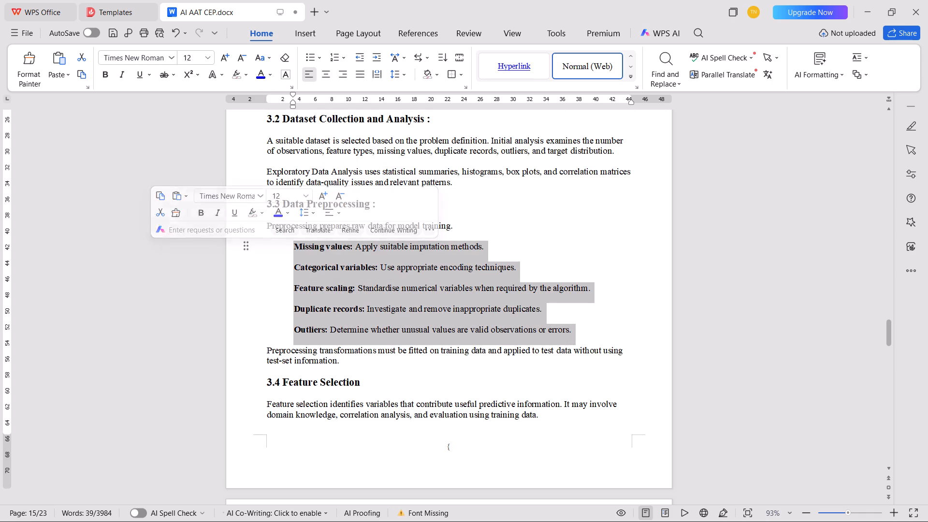
left_click(399, 77)
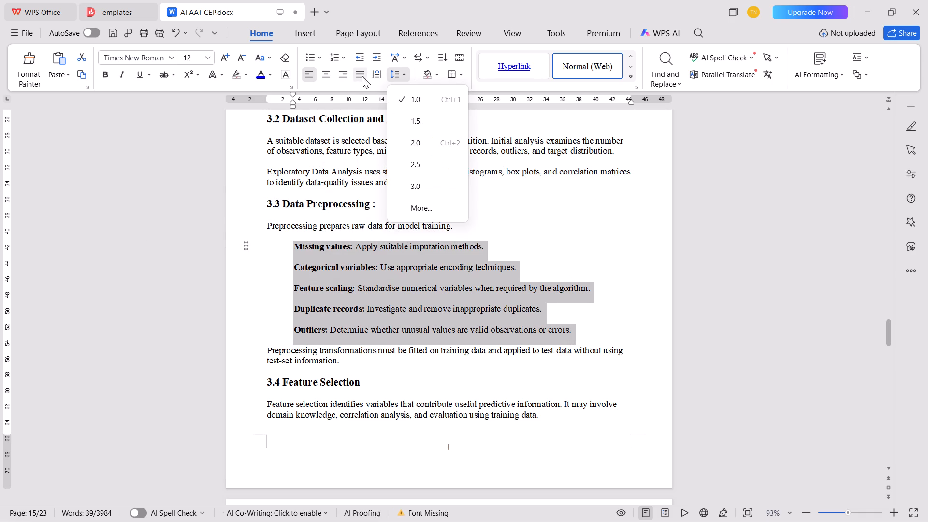
left_click(341, 62)
left_click(423, 140)
key("Tab")
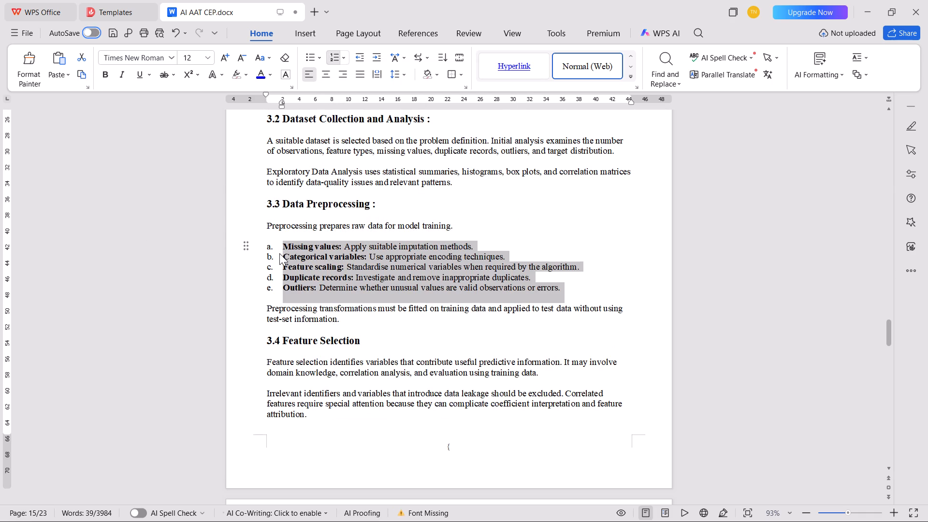
left_click(271, 250)
key("Tab")
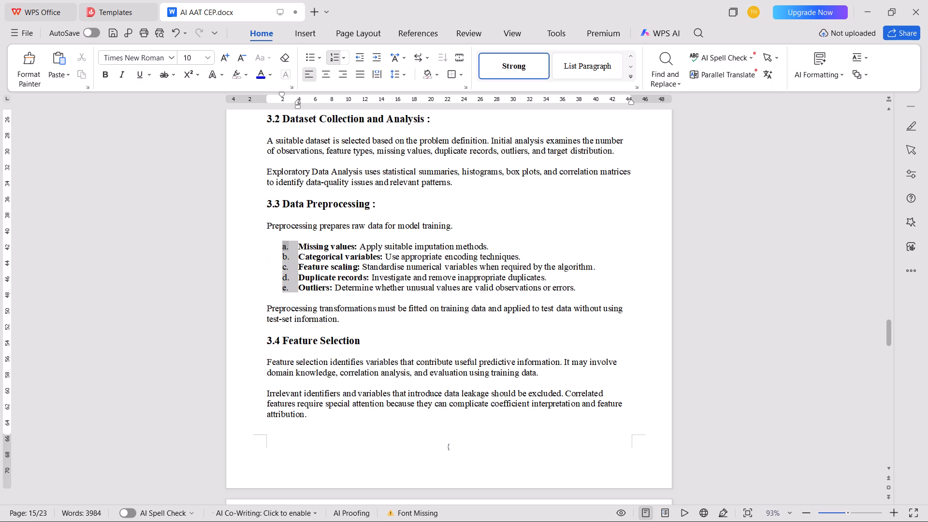
key("ctrl+b")
Append a space and colon to the "3.4 Feature Selection" heading.
left_click(372, 335)
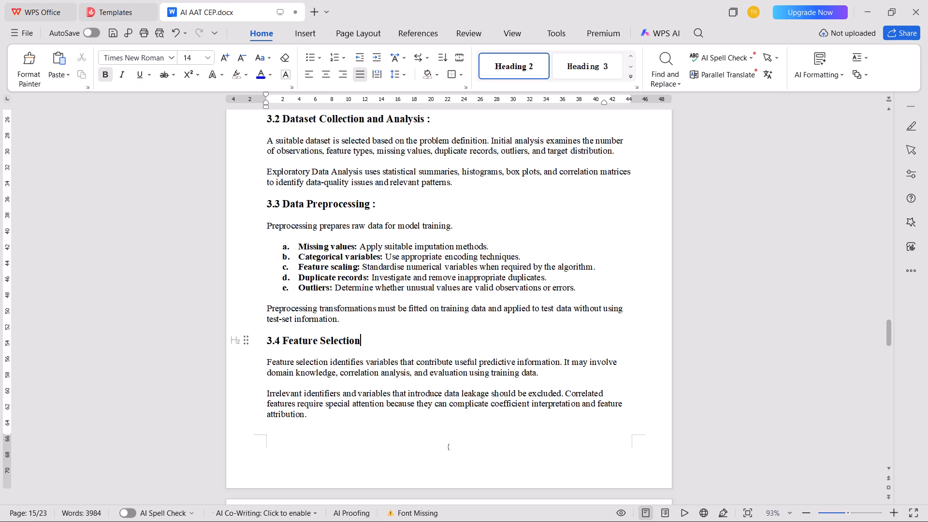
key("space")
type(":")
key("space")
scroll(382, 355, "down", 9)
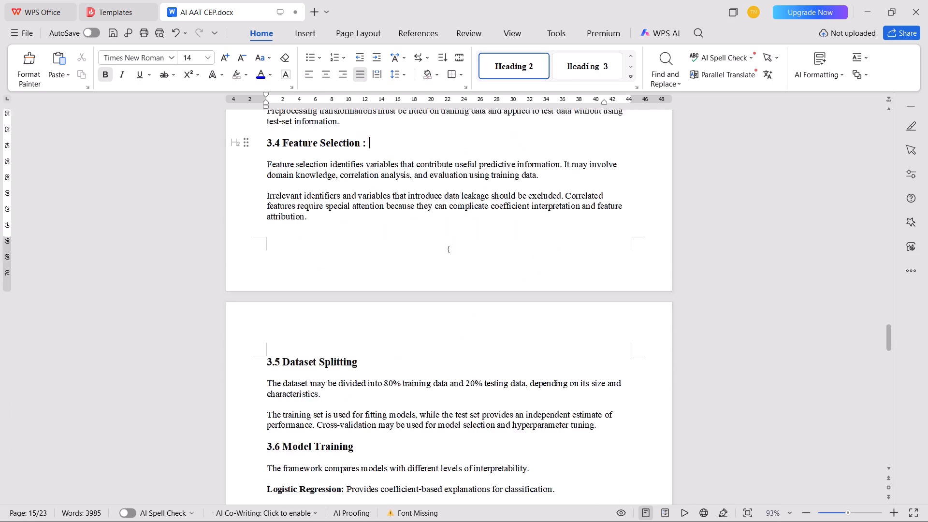
Append a space and colon to the "3.5 Dataset Splitting", "3.6 Model Training" and "3.7 Explanation Using LIME" headings.
scroll(394, 343, "down", 1)
left_click(377, 288)
key("space")
type(":")
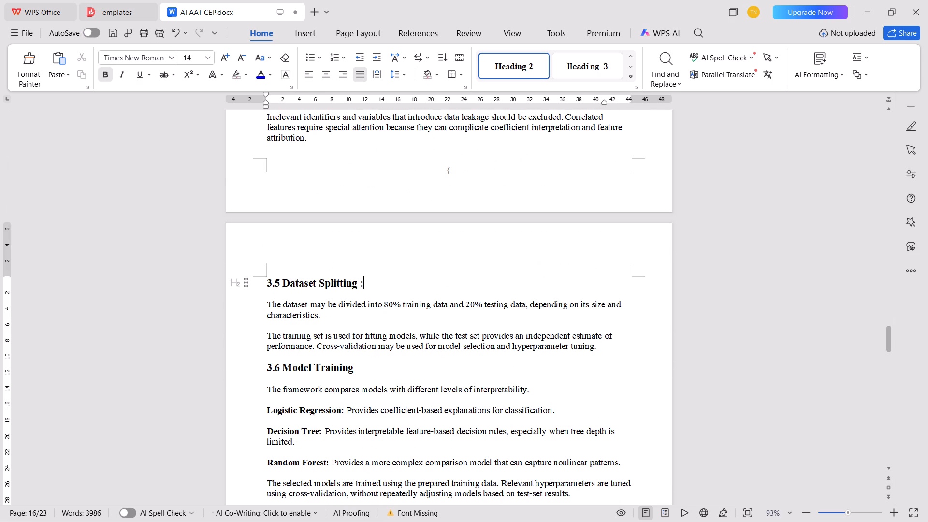
left_click(392, 377)
key("Up")
key("space")
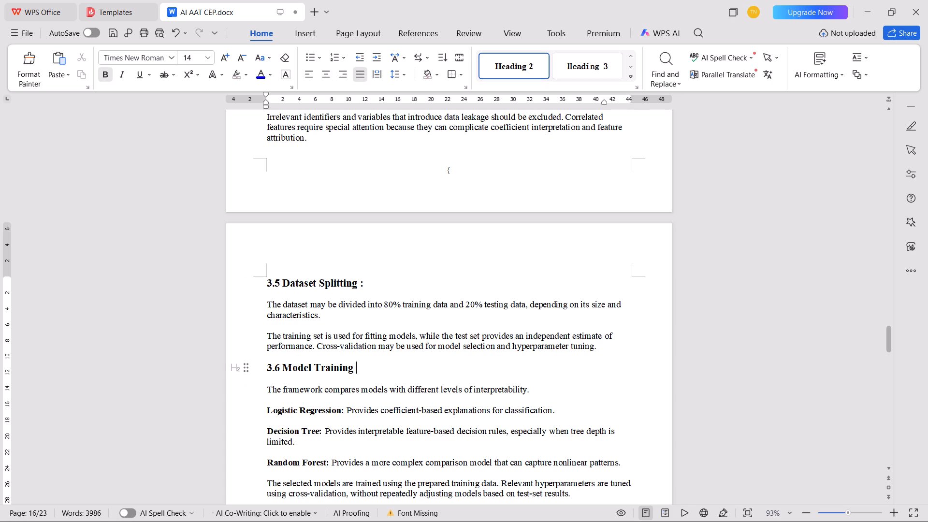
type(":")
scroll(385, 378, "down", 3)
scroll(385, 378, "up", 1)
scroll(394, 362, "down", 4)
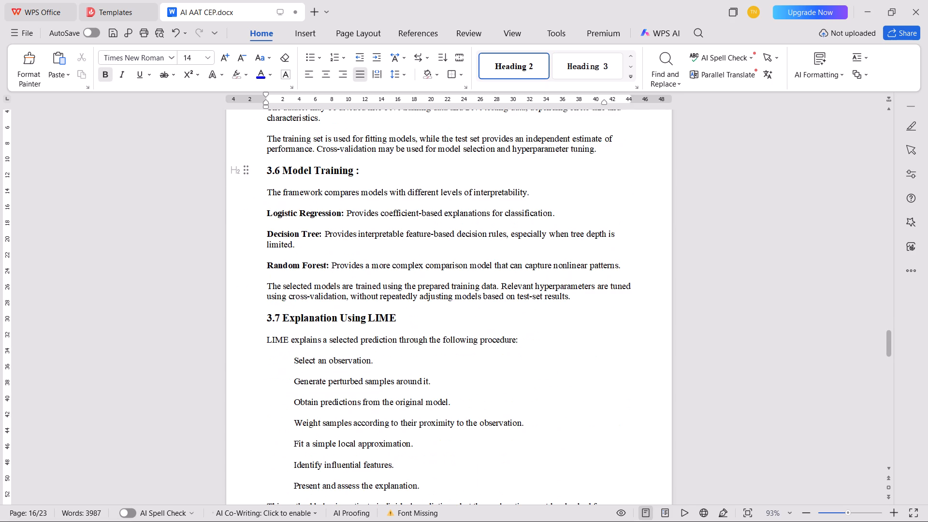
left_click(421, 319)
key("space")
type(":")
Apply indented a., b., c. lettering to section 3.7's LIME procedure, from selecting an observation to assessing the explanation, with bold letters.
scroll(439, 309, "down", 4)
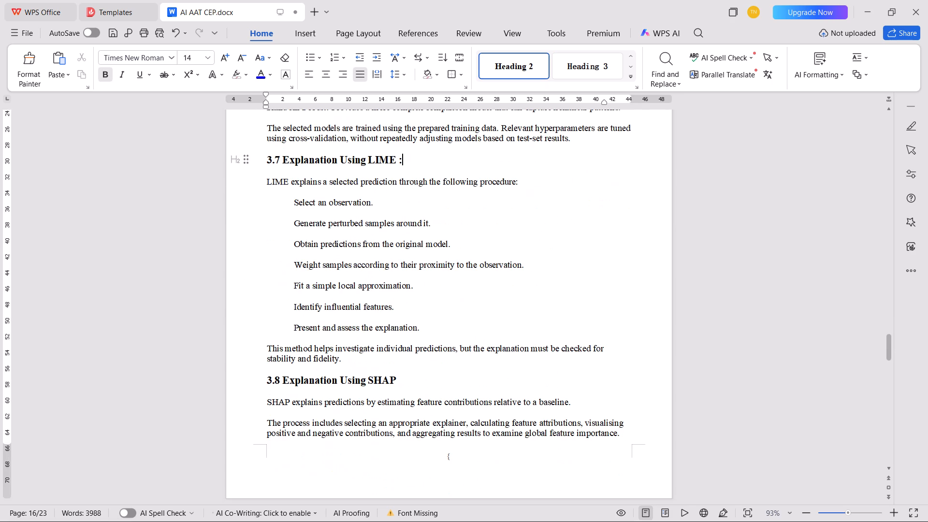
left_click_drag(434, 330, 285, 208)
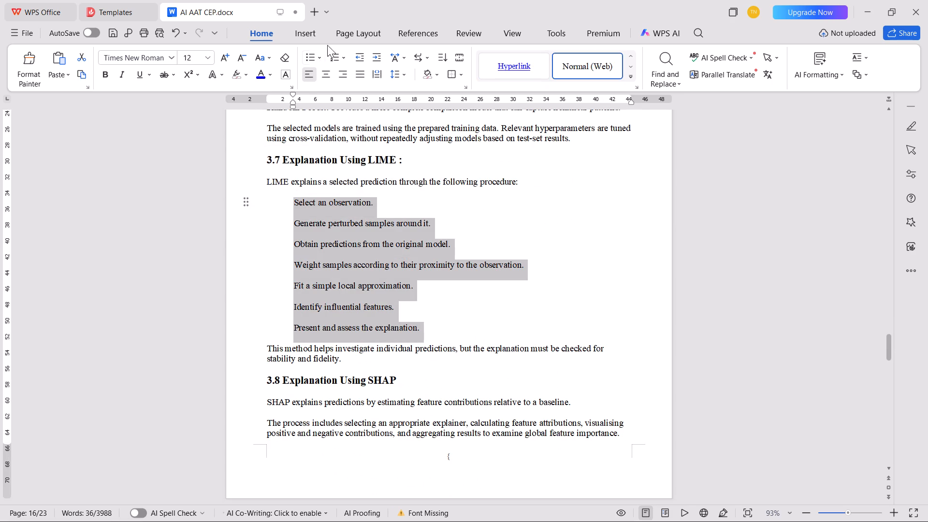
left_click(346, 56)
left_click(442, 139)
key("Tab")
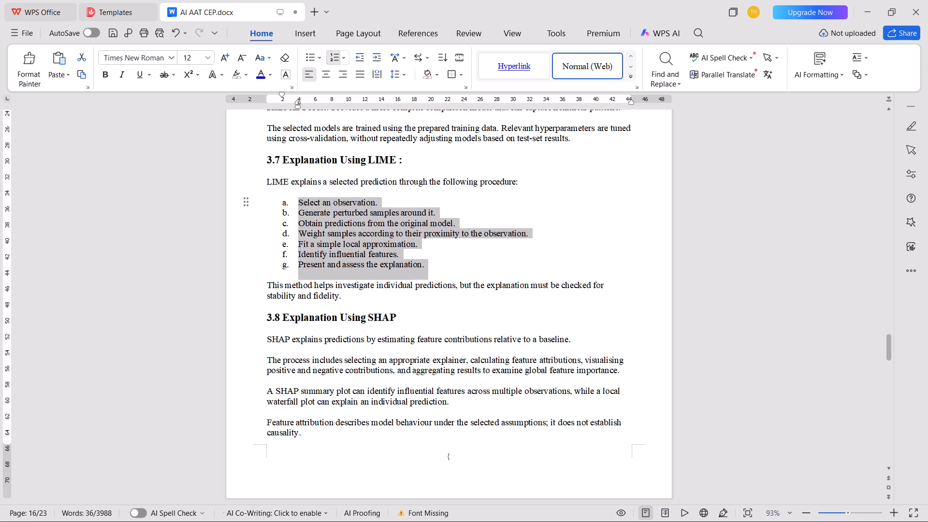
left_click(284, 203)
key("ctrl+b")
left_click(340, 230)
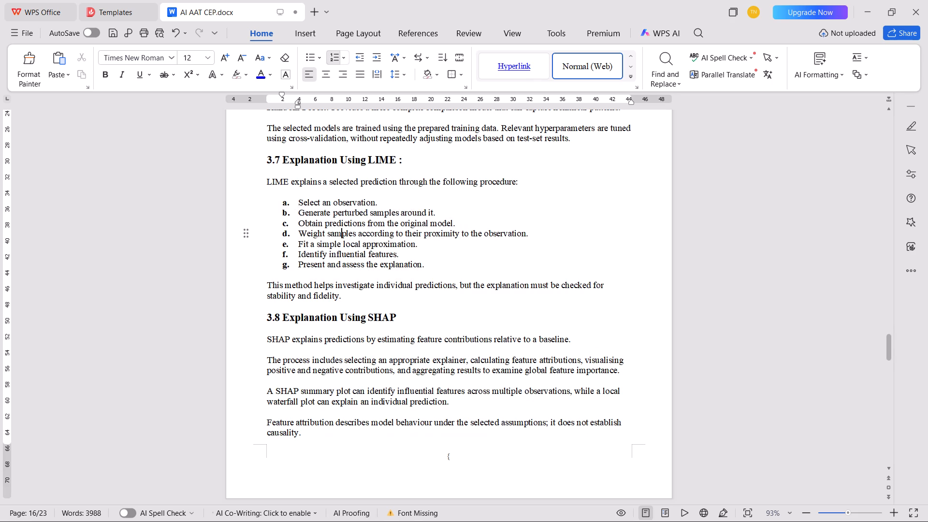
Append a space and colon to the "3.8 Explanation Using SHAP", "3.9 Global and Local Interpretability" and "3.10 Evaluation of Explanation Quality" headings.
scroll(346, 238, "down", 2)
left_click(414, 237)
key("space")
type(":")
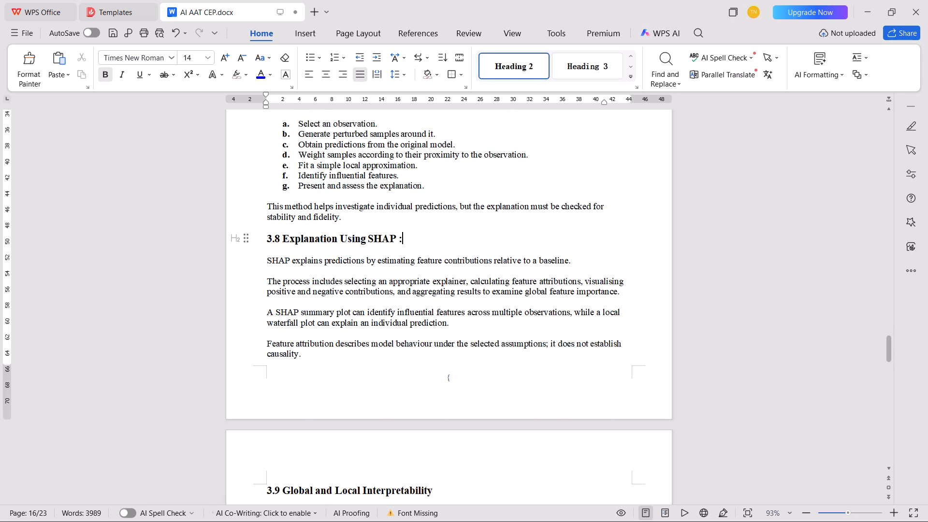
scroll(414, 237, "down", 4)
left_click(447, 375)
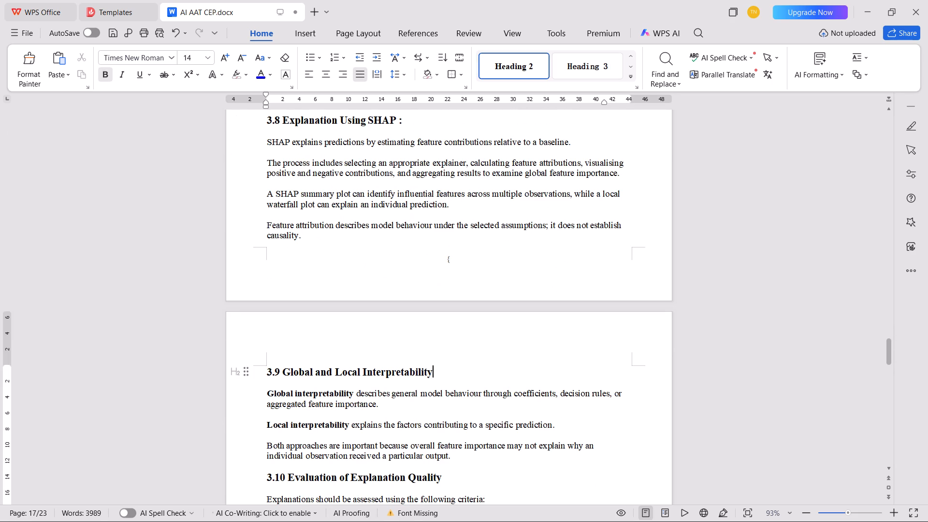
key("space")
type(":")
key("space")
scroll(432, 382, "down", 4)
left_click(469, 318)
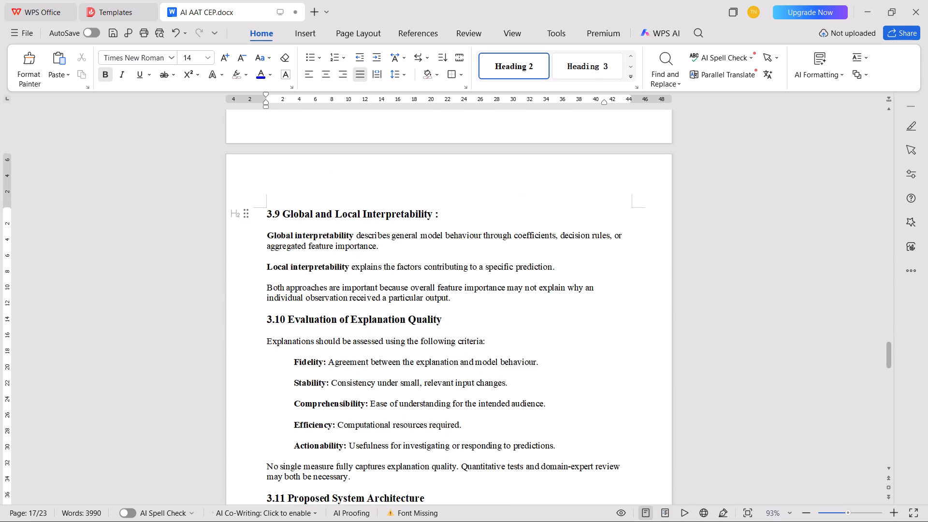
key("space")
type(":")
Apply indented a., b., c. lettering to section 3.10's criteria from Fidelity to Actionability and make the letters bold.
left_click_drag(556, 445, 198, 362)
left_click(350, 56)
left_click(345, 59)
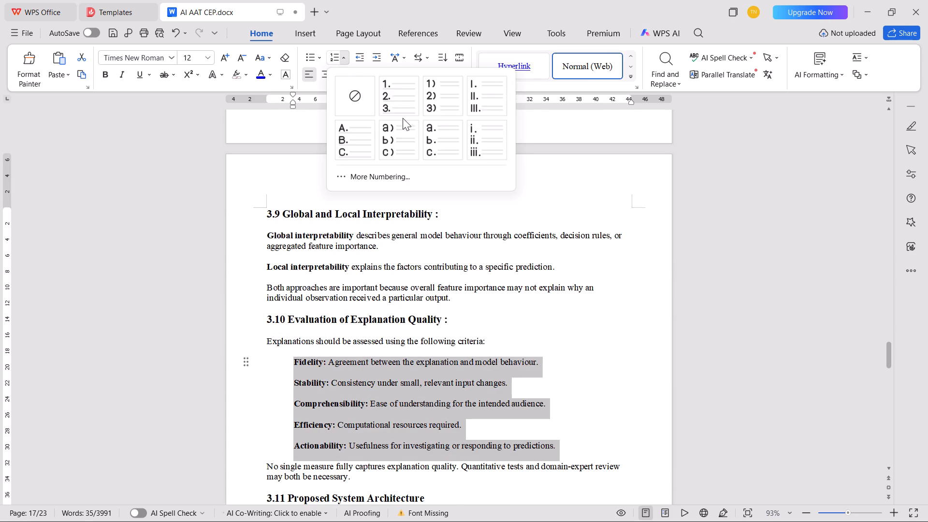
left_click(426, 146)
key("Tab")
left_click(285, 364)
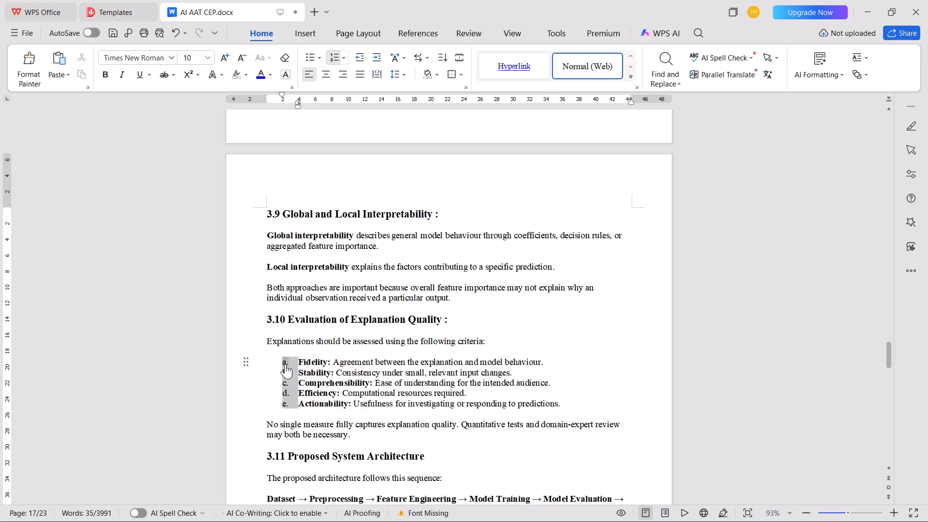
key("ctrl+b")
left_click(509, 325)
Append a space and colon to the "3.11 Proposed System Architecture" and "3.12 Experimental Procedure" headings.
scroll(517, 323, "down", 5)
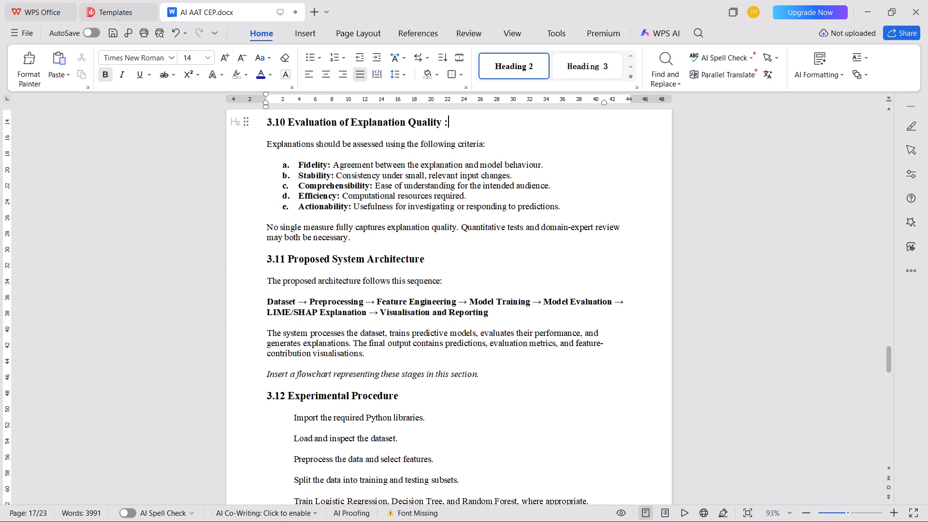
left_click(435, 258)
key("space")
type(":")
scroll(470, 129, "down", 3)
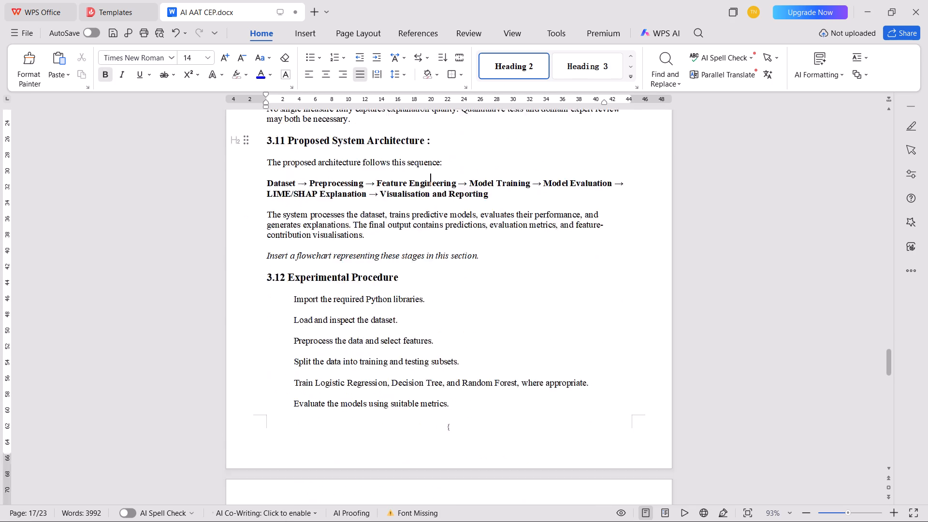
scroll(408, 207, "down", 1)
left_click(414, 237)
key("space")
type(":")
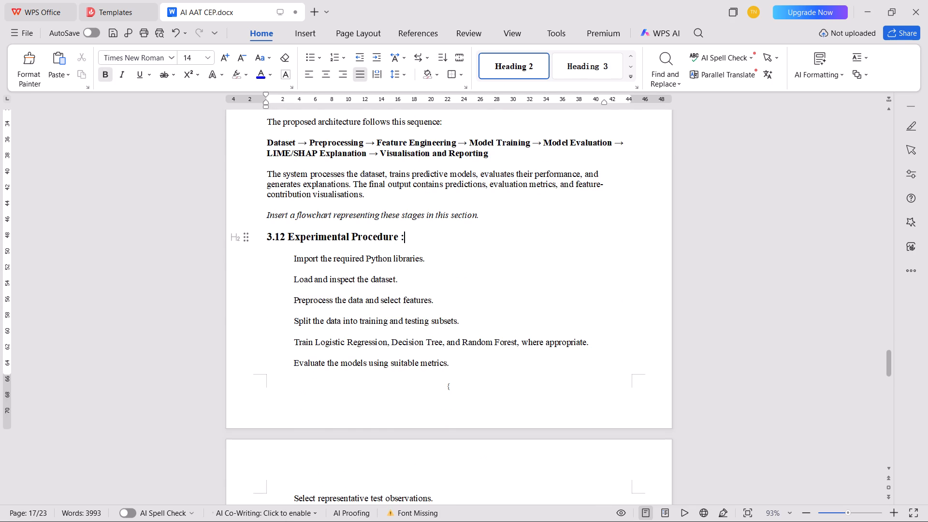
Delete the italic "Insert a flowchart" placeholder line from section 3.11, keeping the 3.12 heading as its own paragraph.
triple_click(384, 210)
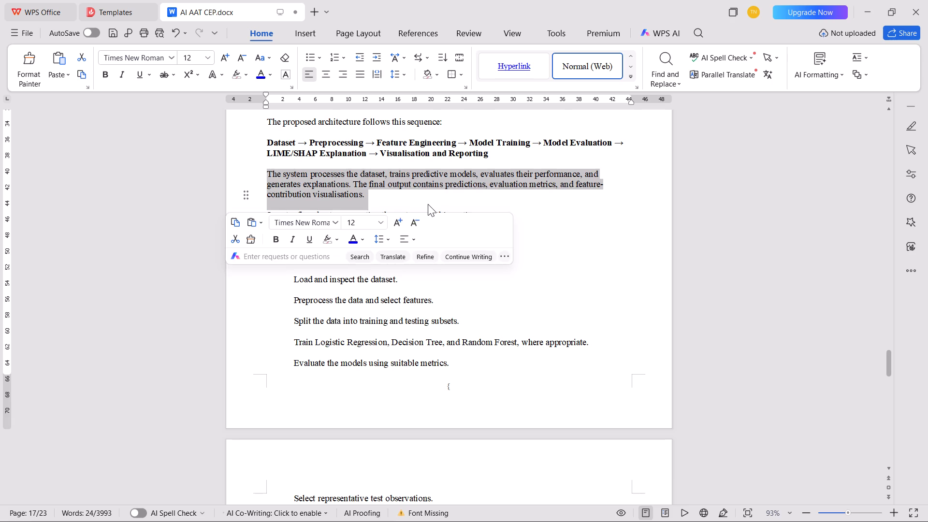
left_click(428, 204)
triple_click(427, 214)
key("BackSpace")
key("BackSpace")
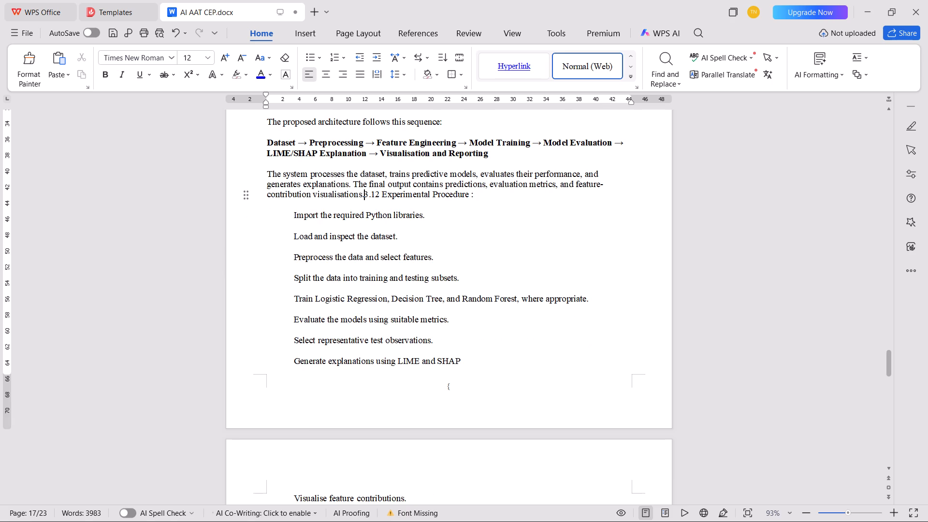
key("ctrl+z")
Apply indented a., b., c. lettering to section 3.12's steps, from importing Python libraries to documenting findings, with bold letters.
scroll(460, 350, "down", 2)
scroll(476, 457, "down", 2)
left_click_drag(464, 402, 282, 136)
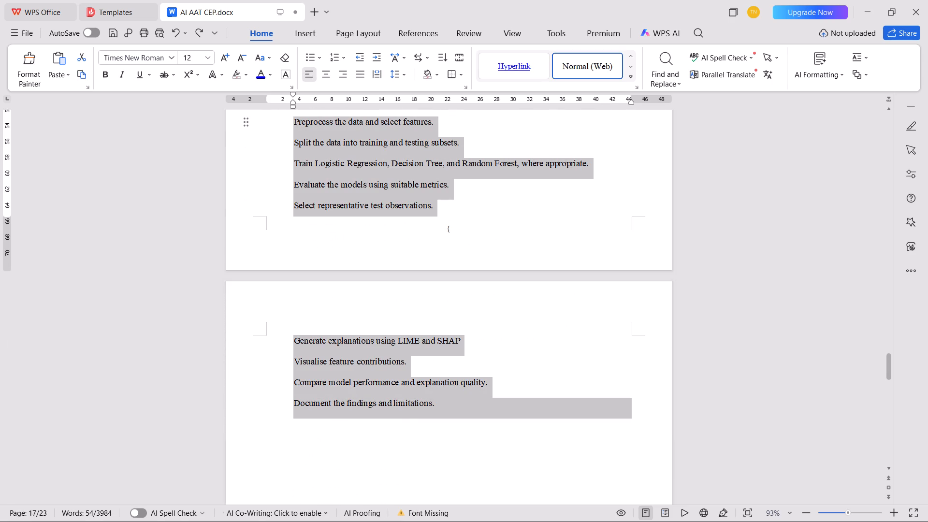
left_click_drag(282, 136, 283, 164)
scroll(283, 136, "up", 2)
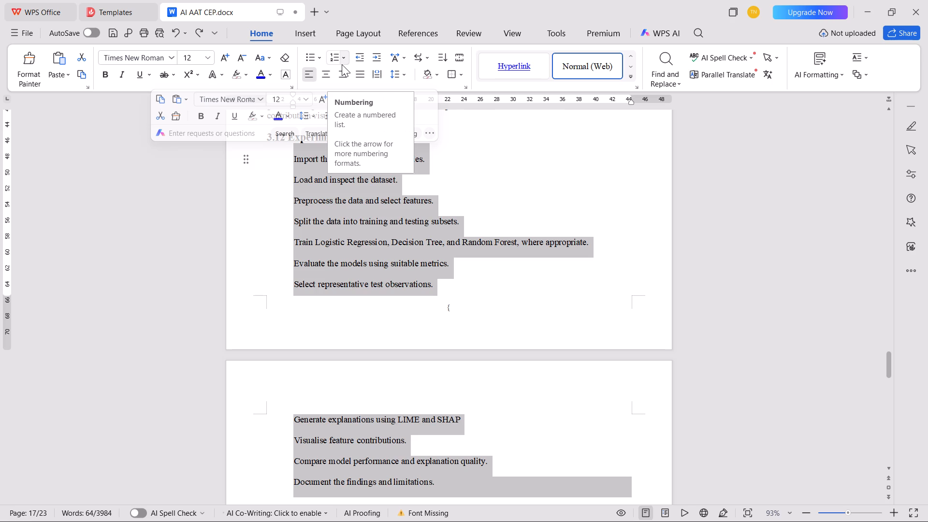
left_click(345, 60)
left_click(426, 144)
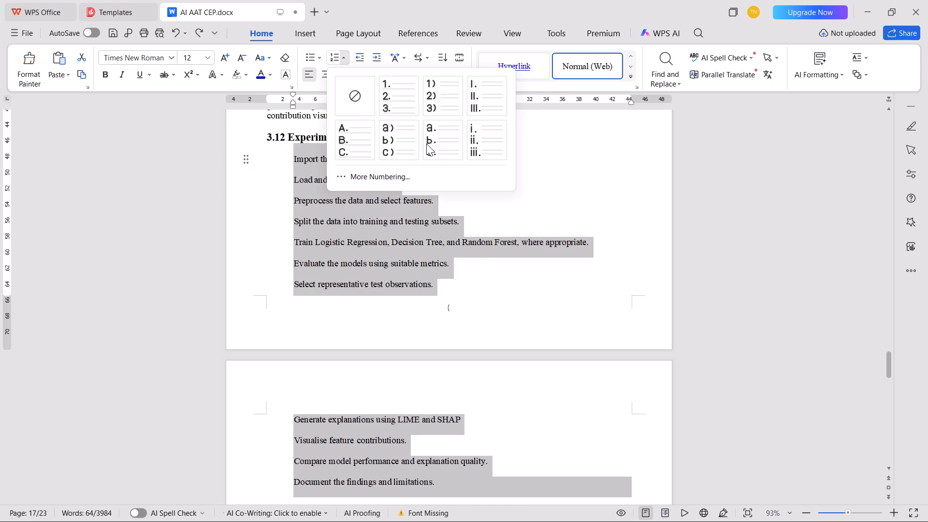
key("Tab")
left_click(287, 159)
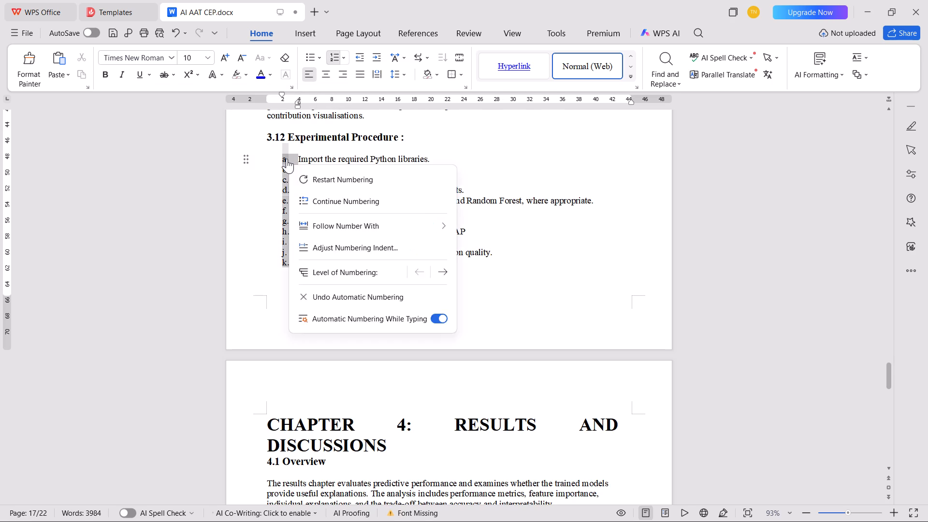
key("ctrl+b")
Split the Chapter 4 title into "CHAPTER 4" and "RESULTS AND DISCUSSIONS" on separate lines, removing the colon.
left_click(467, 422)
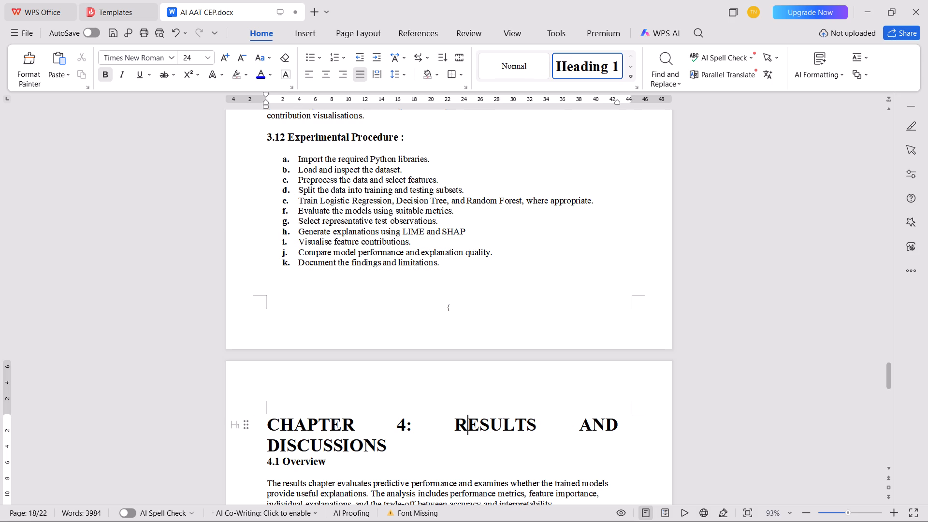
left_click(457, 423)
key("Return")
key("BackSpace")
key("Return")
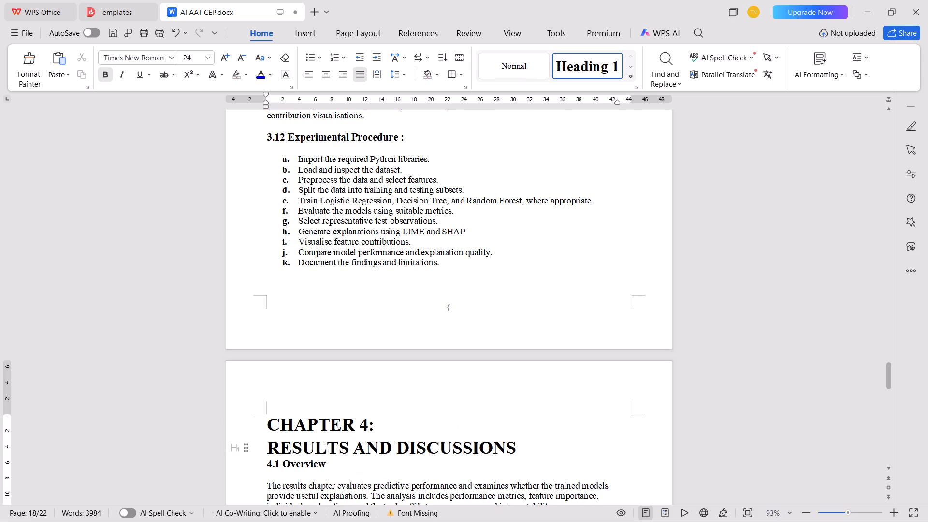
scroll(455, 418, "down", 3)
left_click(376, 252)
key("BackSpace")
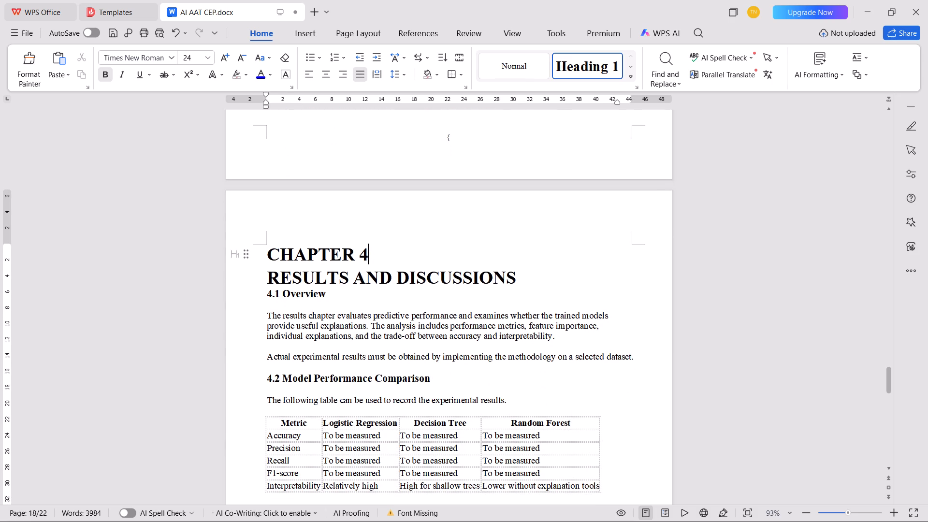
Append a space and colon to the "4.1 Overview", "4.2 Model Performance Comparison" and "4.3 Feature-Importance Analysis" headings.
key("Down")
key("Down")
key("space")
type(":")
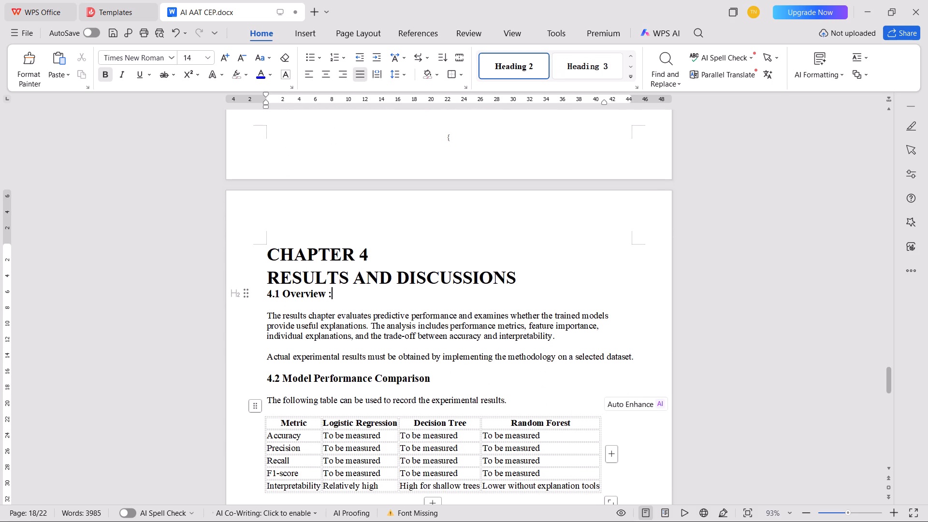
left_click(441, 384)
key("space")
type(":")
scroll(711, 159, "down", 4)
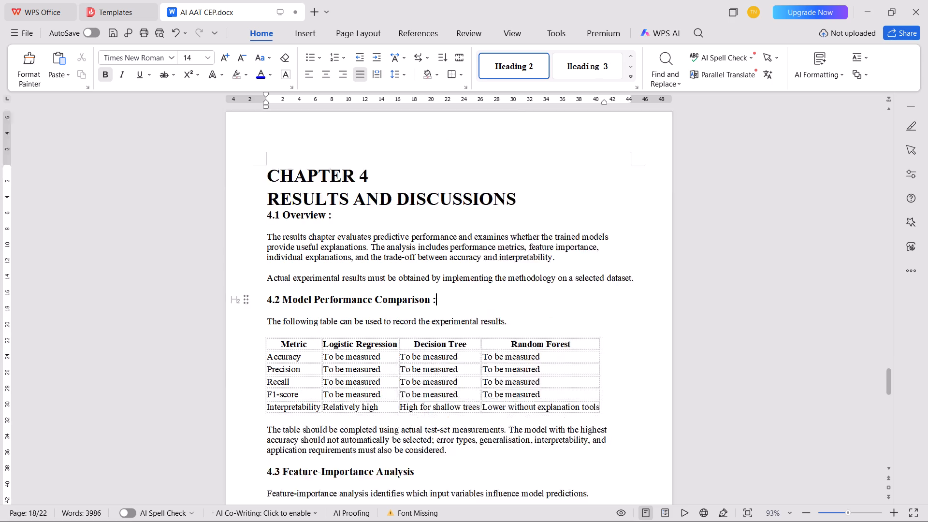
scroll(661, 178, "down", 1)
left_click(450, 358)
key("space")
type(":")
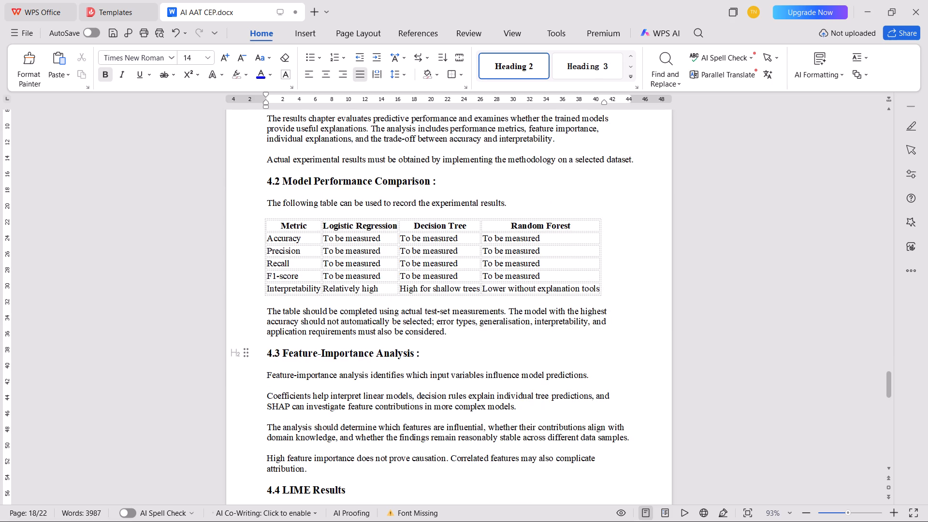
Append a space and colon to the "4.4 LIME Results", "4.5 SHAP Results" and "4.6 Comparison of LIME and SHAP" headings.
scroll(452, 355, "down", 2)
left_click(352, 413)
key("space")
type(":")
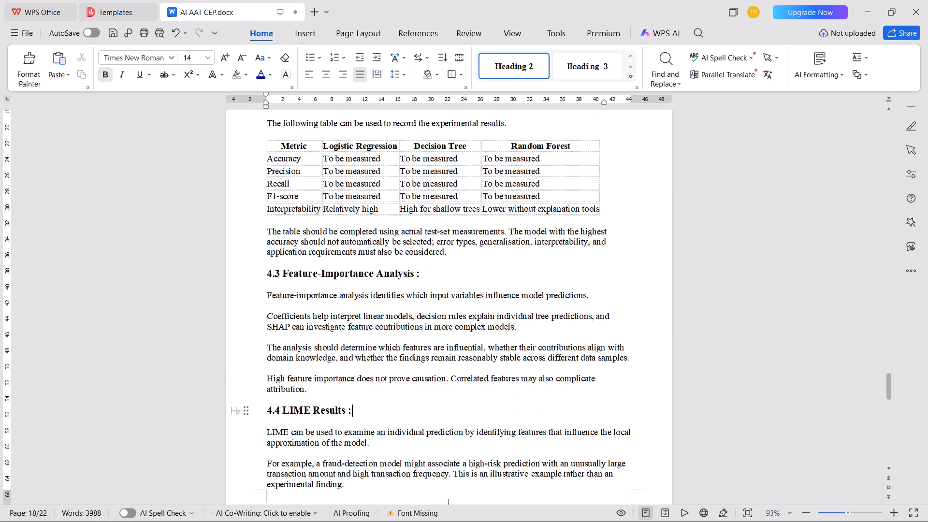
scroll(478, 301, "down", 5)
scroll(384, 295, "down", 6)
left_click(351, 248)
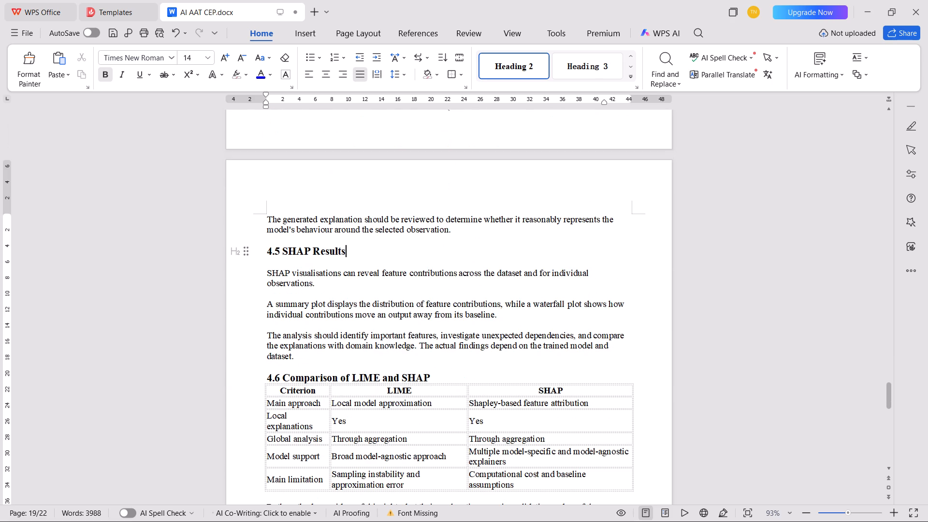
key("space")
type(":")
left_click(437, 379)
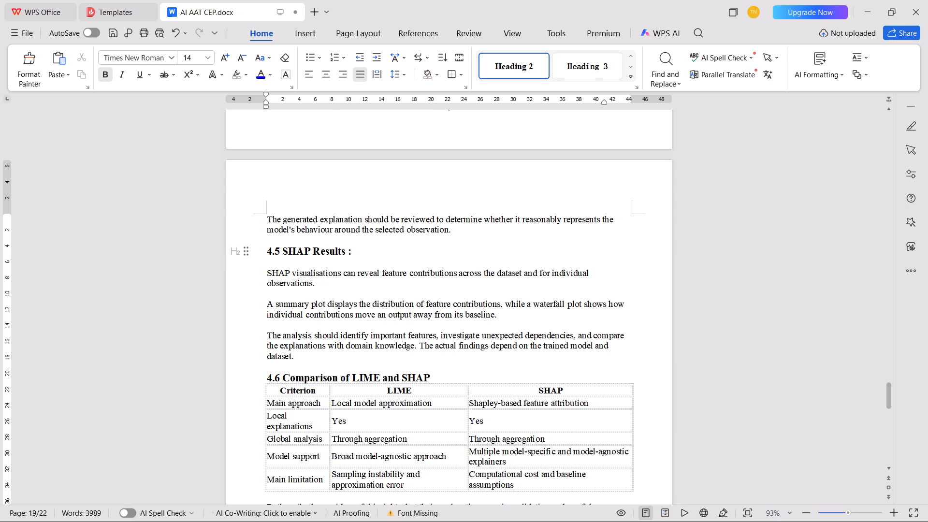
key("space")
type(":")
Append a space and colon to the "4.7 Accuracy and Interpretability Trade-Off" and "4.8 Limitations" headings.
scroll(430, 386, "down", 8)
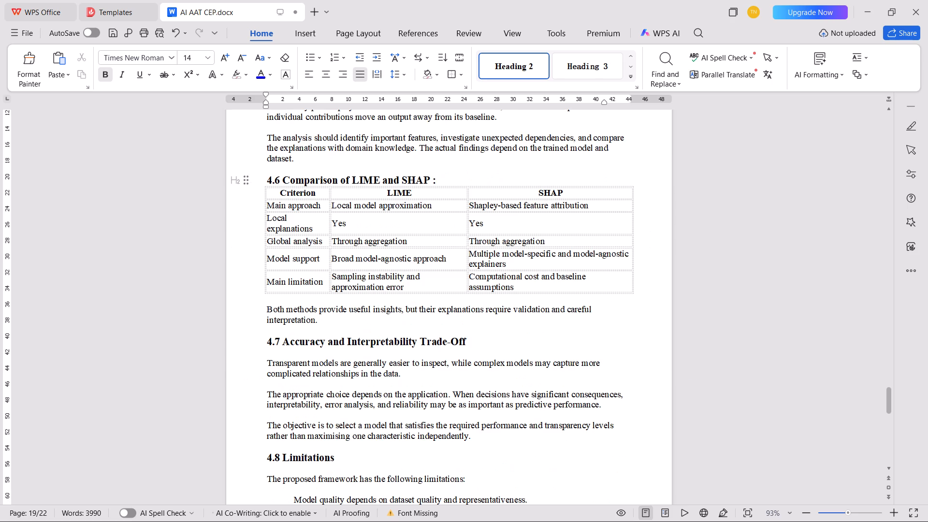
left_click(483, 338)
key("space")
type(":")
key("space")
scroll(483, 338, "down", 4)
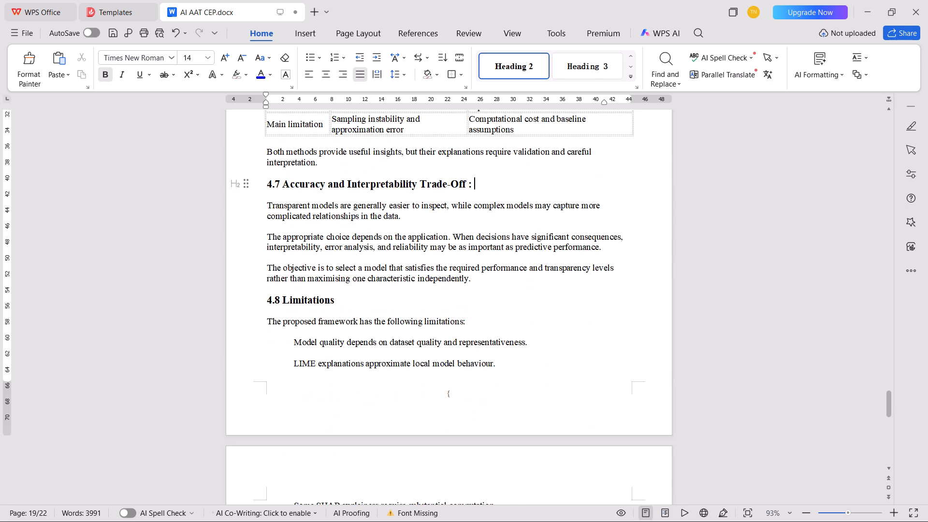
left_click(367, 304)
key("space")
type(":")
key("space")
Turn the eight limitation lines under heading 4.8 into an a., b., c. lettered list with bold letters.
scroll(366, 304, "down", 4)
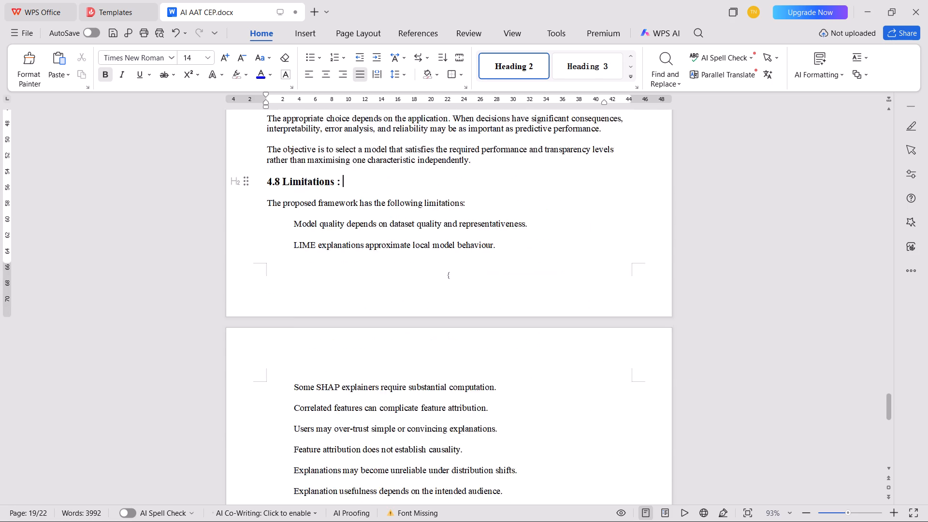
scroll(366, 304, "down", 3)
scroll(434, 356, "up", 2)
scroll(548, 479, "down", 2)
left_click_drag(522, 416, 243, 239)
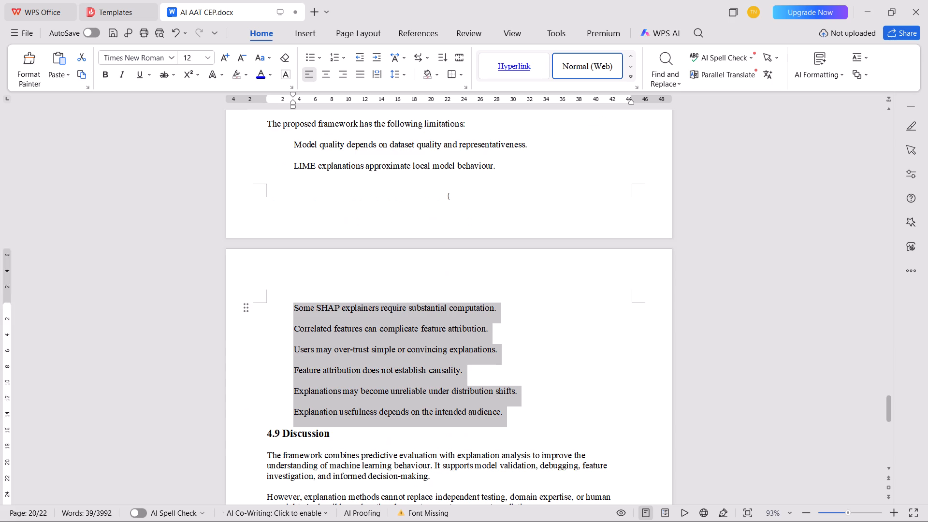
left_click_drag(243, 239, 237, 147)
left_click(347, 60)
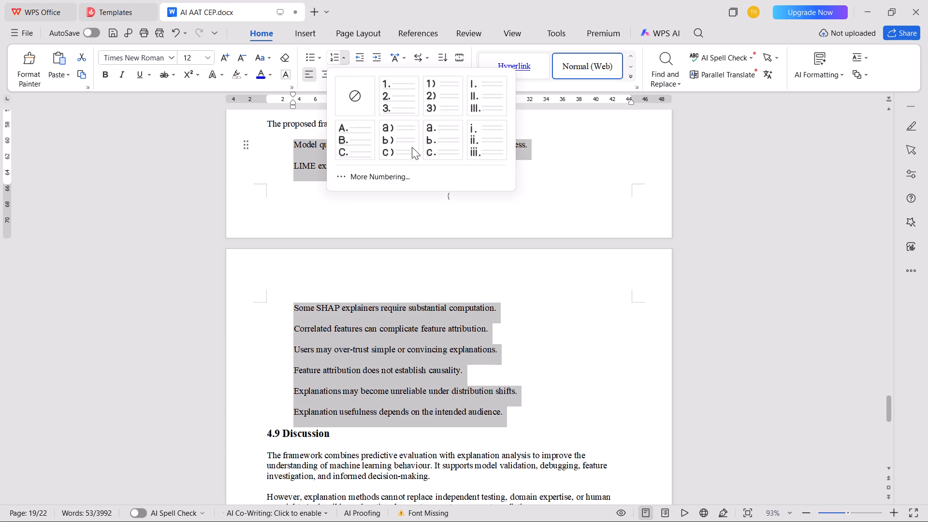
left_click(427, 145)
key("Tab")
left_click(281, 142)
left_click(283, 146)
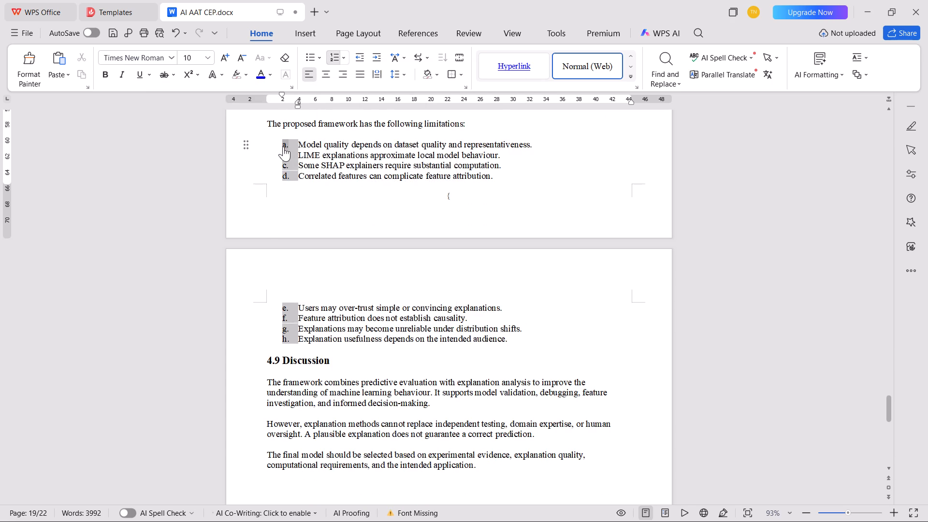
key("ctrl+b")
Append a space and colon to the "4.9 Discussion" heading.
left_click(363, 360)
key("space")
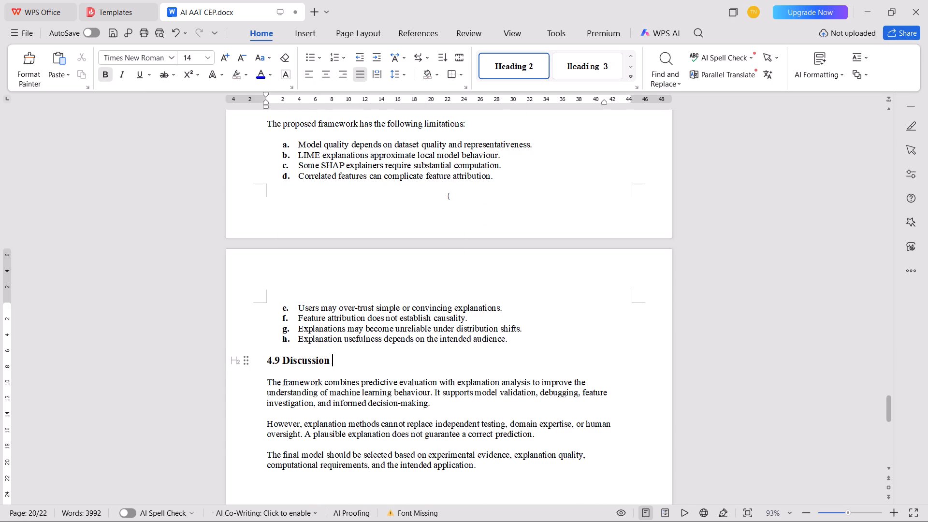
type(":")
key("space")
scroll(365, 362, "down", 6)
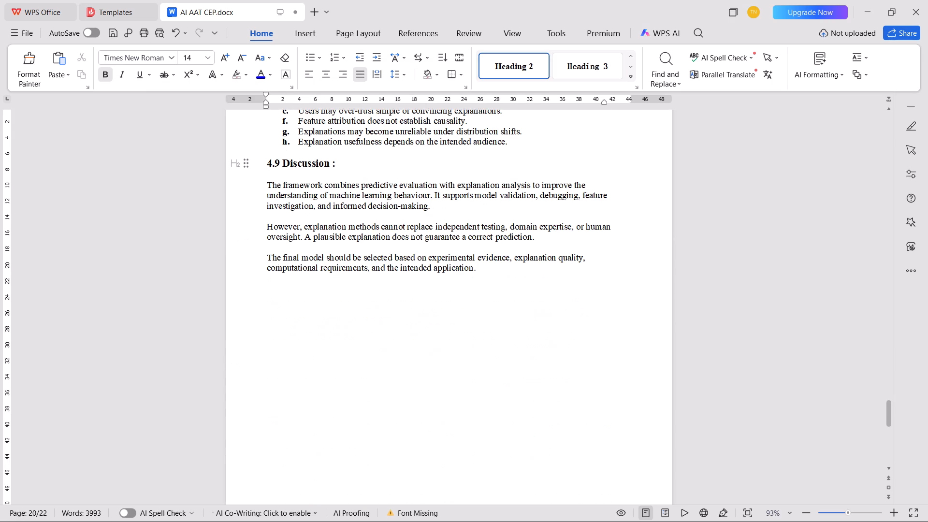
scroll(365, 362, "down", 12)
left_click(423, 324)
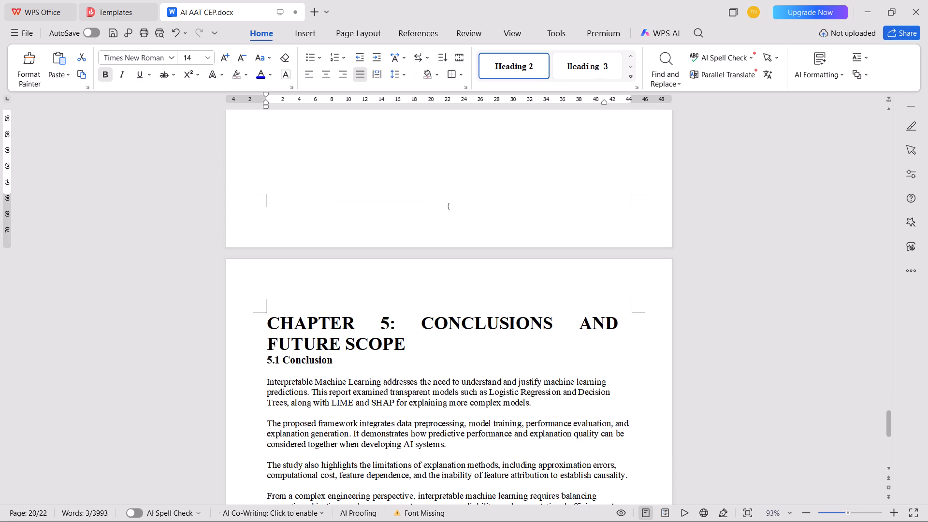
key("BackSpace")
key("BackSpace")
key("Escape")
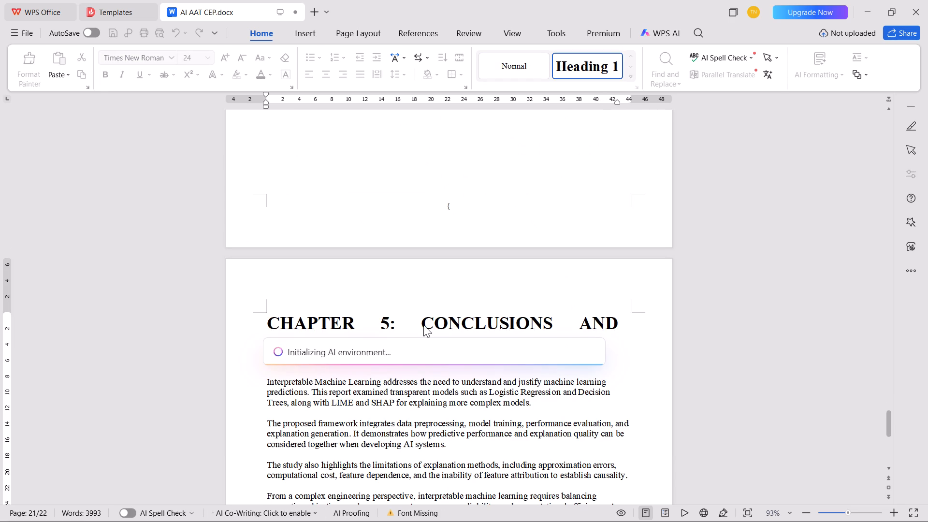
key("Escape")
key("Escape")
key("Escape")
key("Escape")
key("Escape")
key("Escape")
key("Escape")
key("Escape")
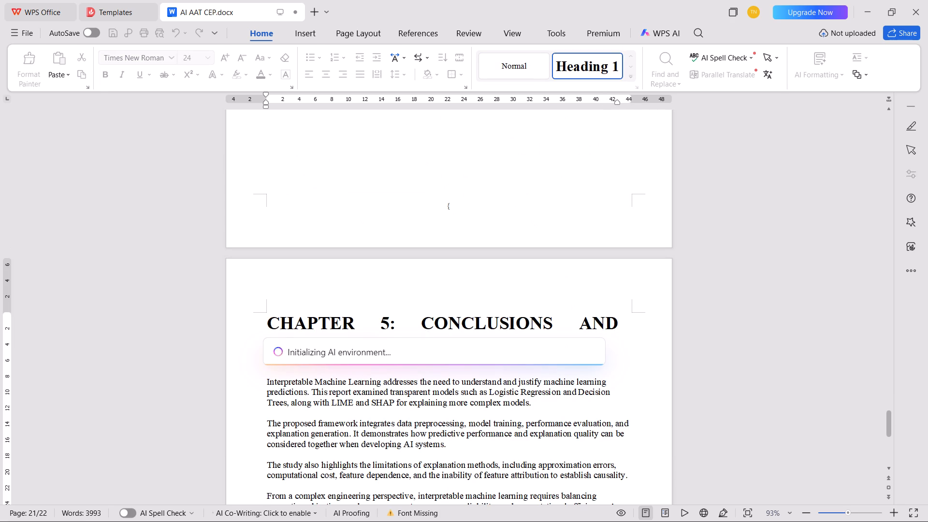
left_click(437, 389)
Split the Chapter 5 title into "CHAPTER 5" and "CONCLUSIONS AND FUTURE SCOPE" on separate lines, removing the colon.
left_click(420, 328)
key("BackSpace")
key("BackSpace")
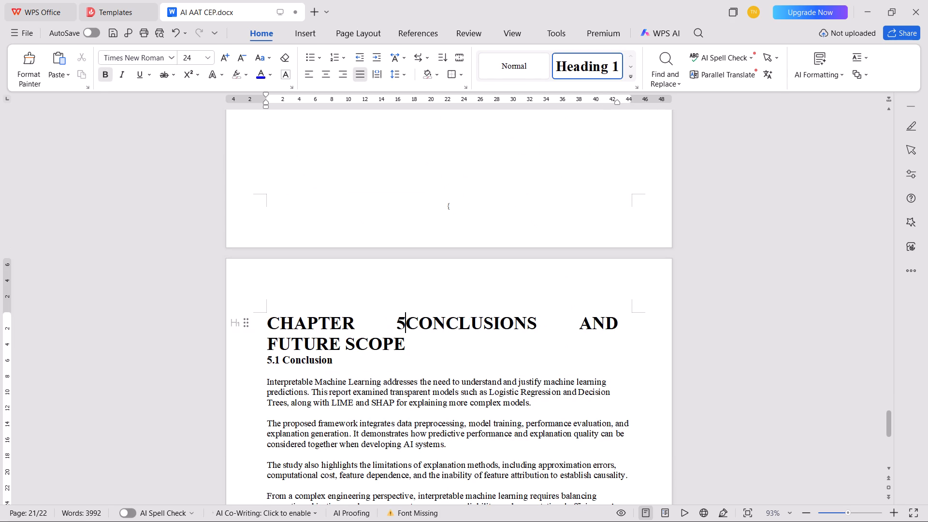
key("Return")
Append a space and colon to the "5.1 Conclusion" and "5.2 Future Scope" headings.
left_click(383, 360)
key("space")
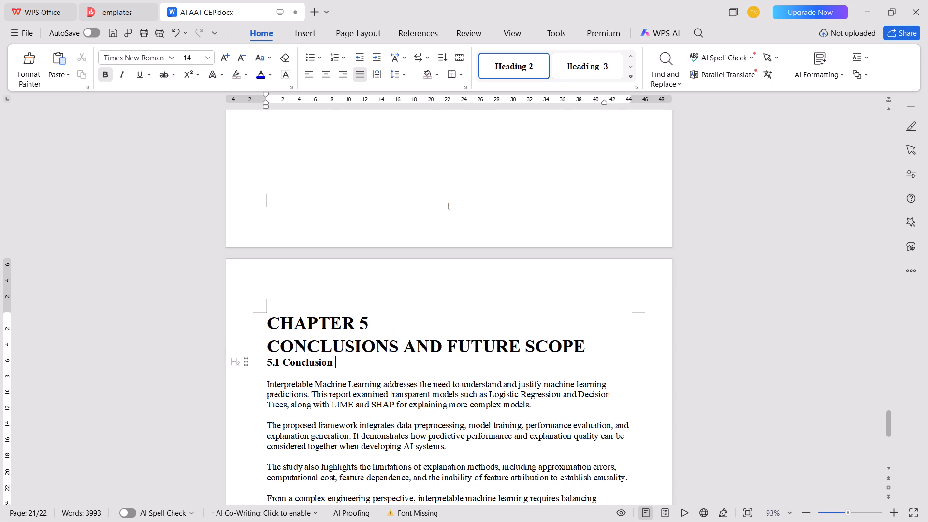
type(":")
scroll(380, 365, "down", 8)
left_click(359, 294)
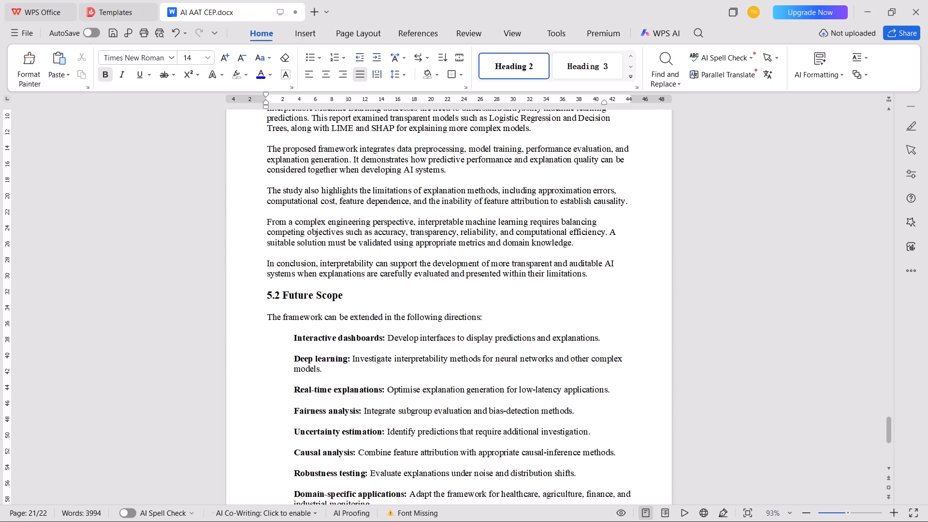
key("space")
type(":")
Turn the Future Scope items from "Interactive dashboards" to "Responsible AI" into an a., b., c. lettered list with bold letters.
scroll(375, 291, "down", 4)
scroll(514, 395, "down", 4)
scroll(503, 391, "up", 3)
left_click_drag(606, 362, 209, 237)
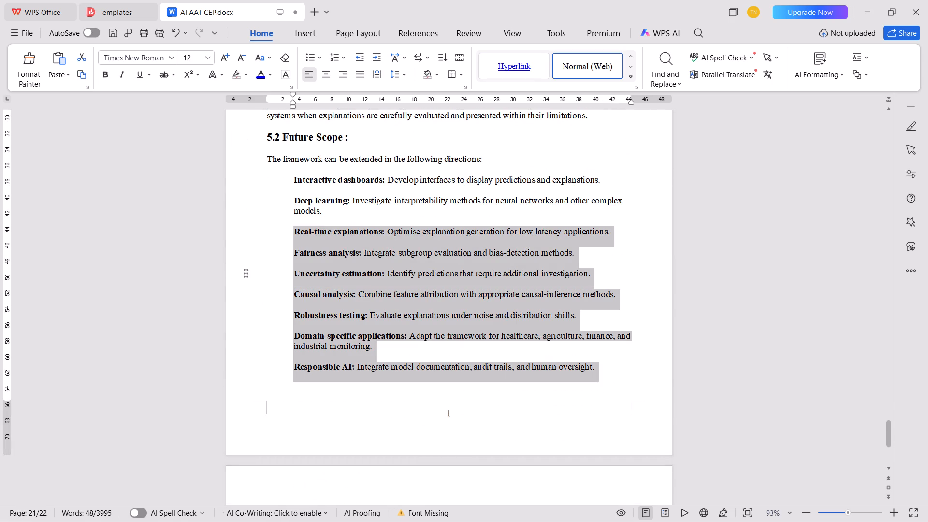
left_click_drag(209, 237, 226, 188)
left_click(346, 57)
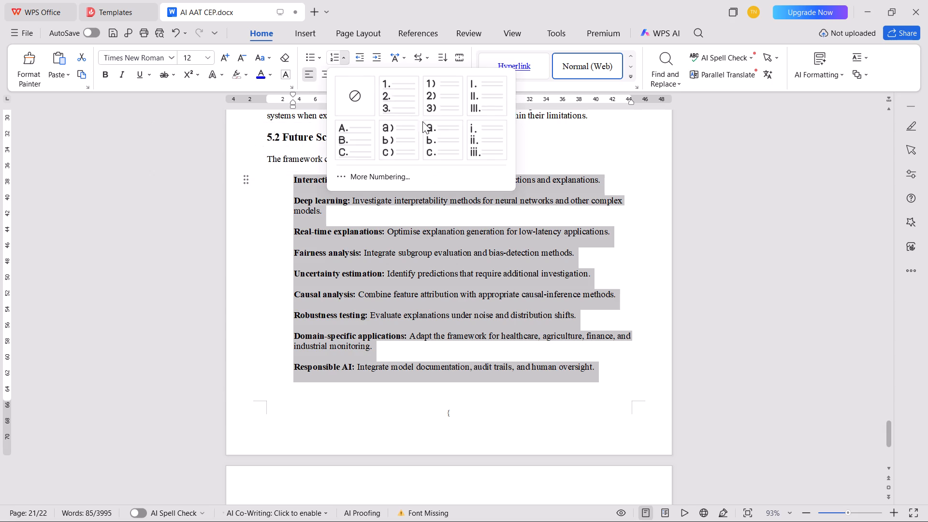
left_click(438, 135)
key("Tab")
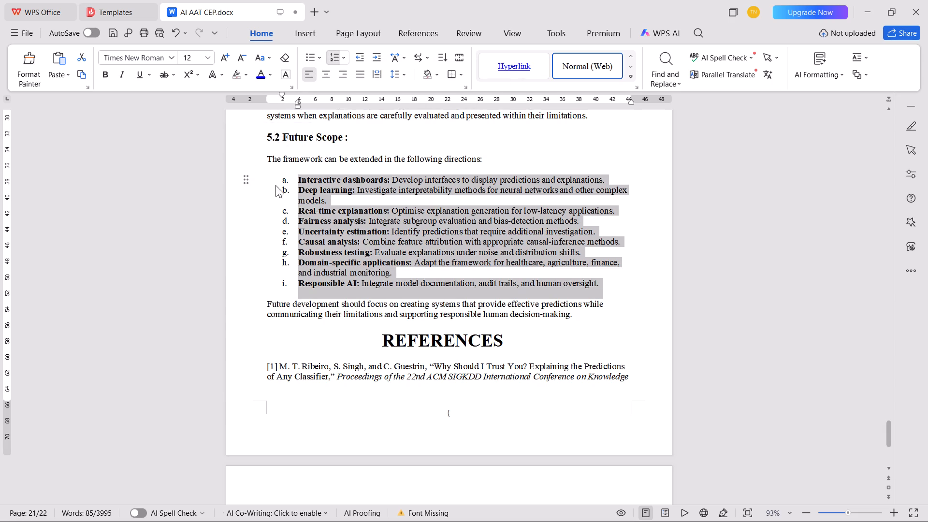
left_click(281, 180)
left_click(283, 180)
key("ctrl+b")
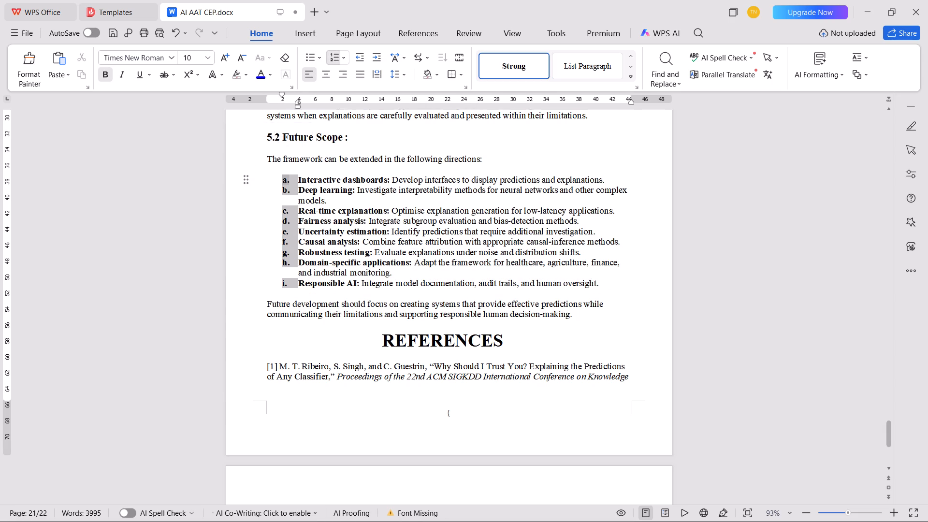
left_click(349, 250)
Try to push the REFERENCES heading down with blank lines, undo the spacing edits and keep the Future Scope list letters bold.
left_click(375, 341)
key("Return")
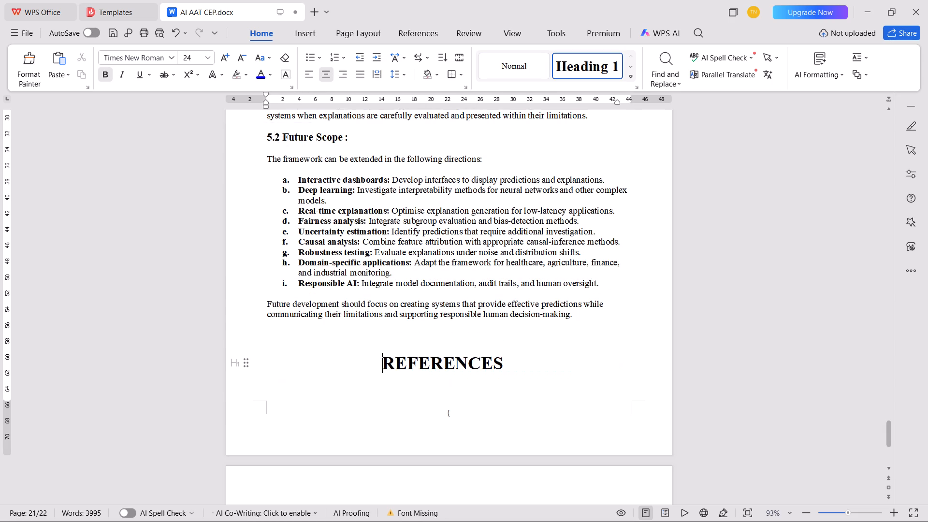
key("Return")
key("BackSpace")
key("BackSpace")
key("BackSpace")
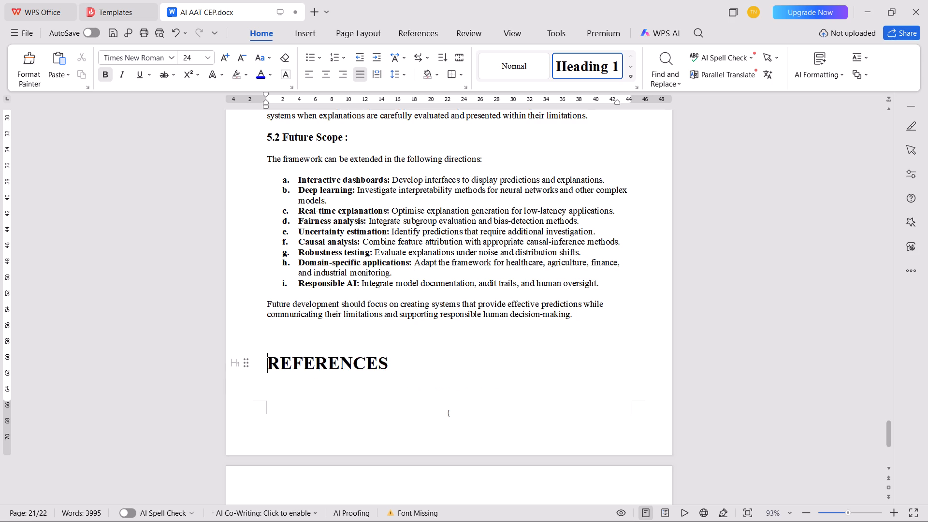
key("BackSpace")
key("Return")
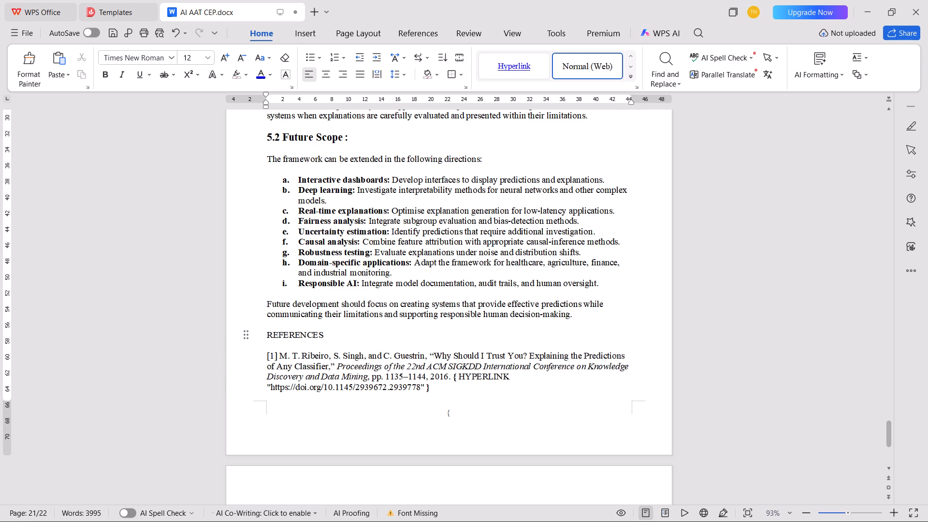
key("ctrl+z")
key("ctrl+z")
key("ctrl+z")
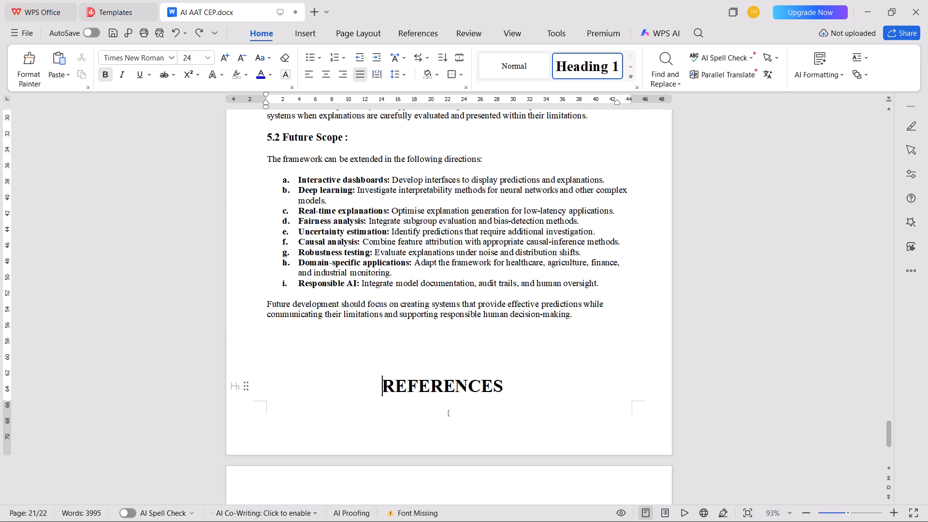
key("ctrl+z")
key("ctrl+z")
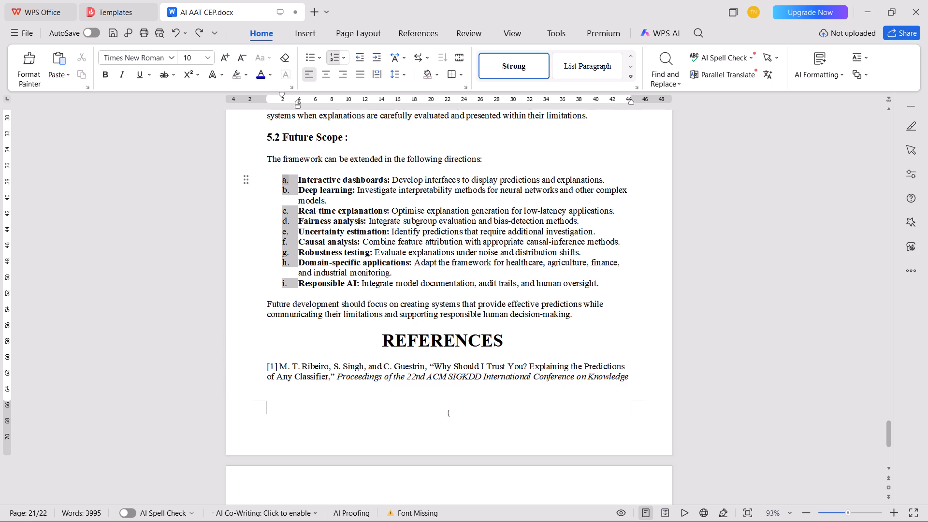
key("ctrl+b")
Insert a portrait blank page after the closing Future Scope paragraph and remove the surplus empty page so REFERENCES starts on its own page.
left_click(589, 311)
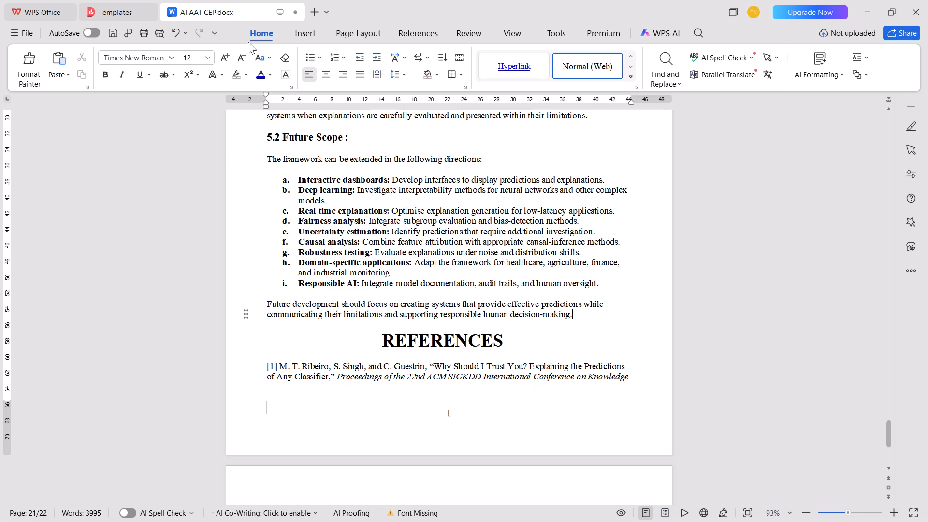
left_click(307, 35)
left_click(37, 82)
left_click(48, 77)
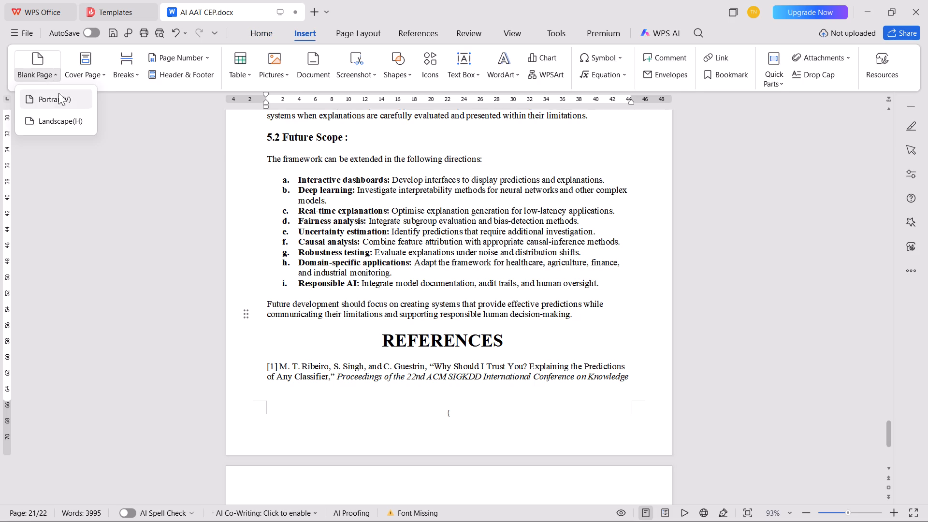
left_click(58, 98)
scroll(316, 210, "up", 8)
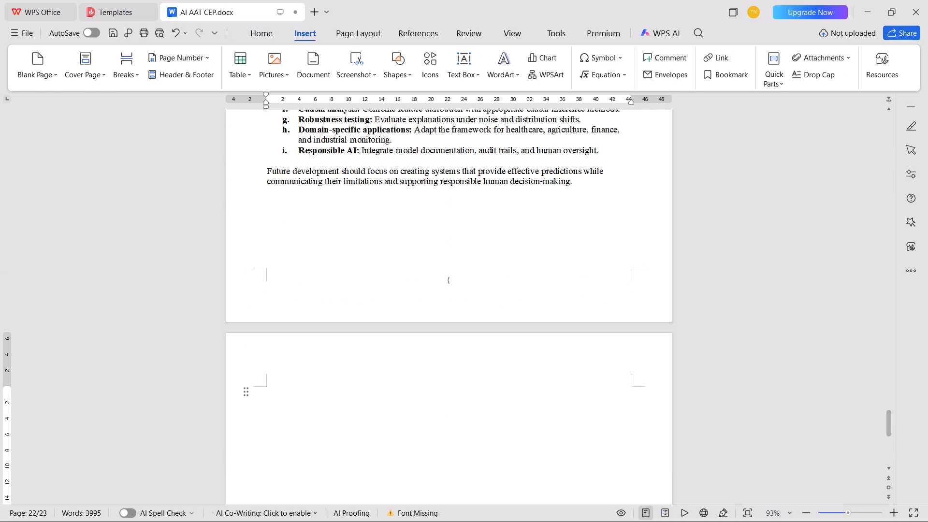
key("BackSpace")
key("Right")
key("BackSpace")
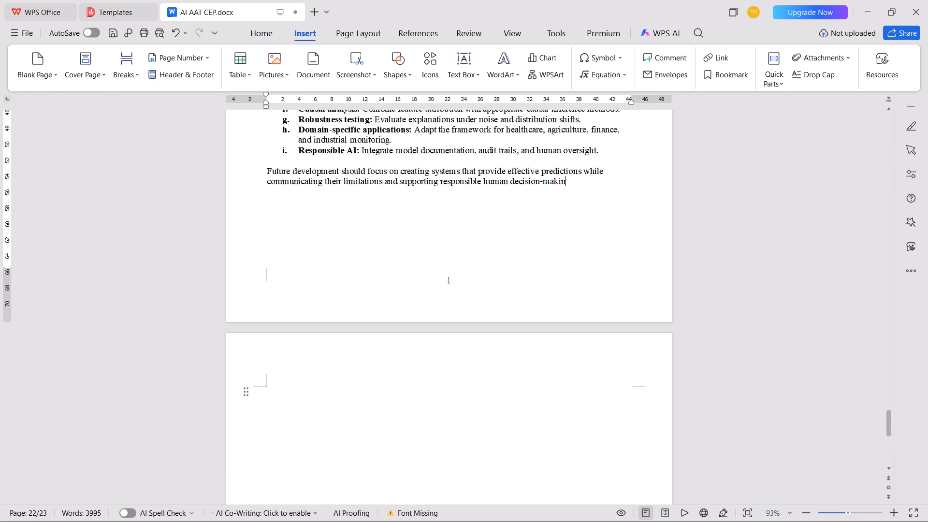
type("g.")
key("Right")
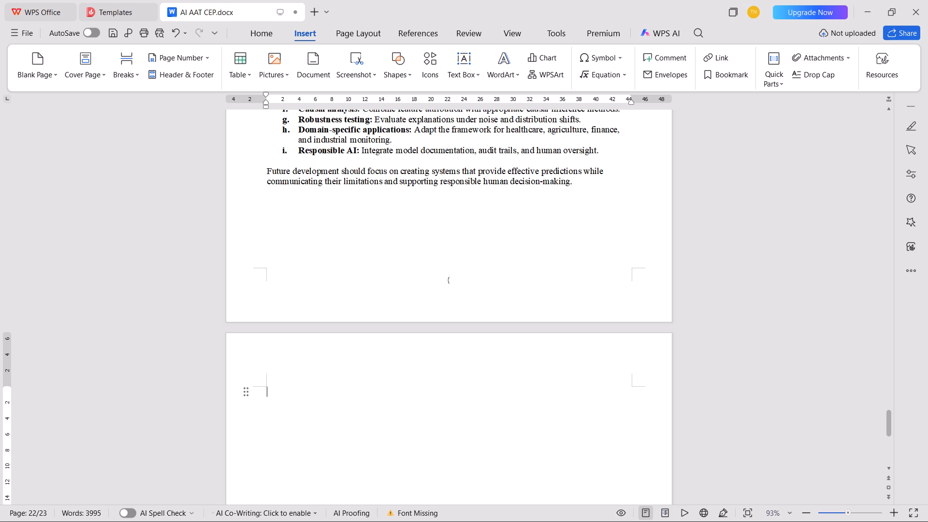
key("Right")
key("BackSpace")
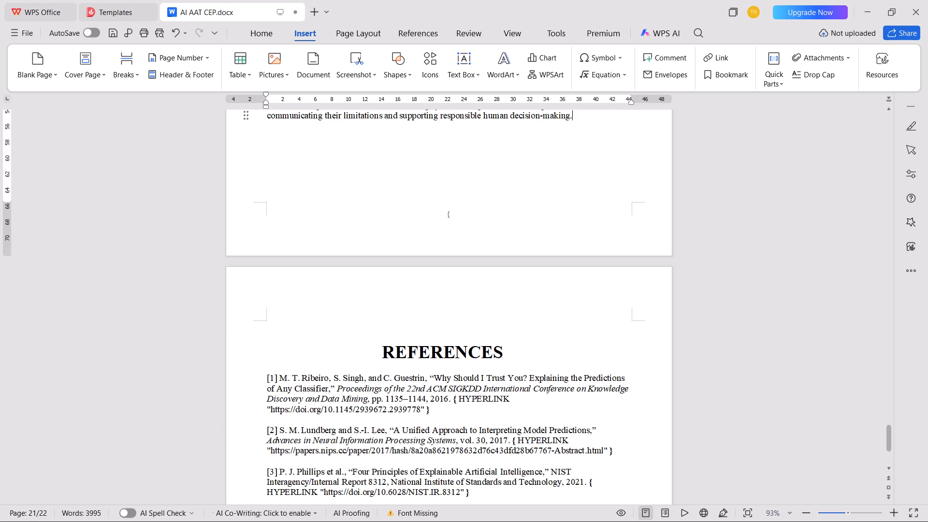
Delete the REFERENCES heading, all eight references and the leftover empty page, keeping the closing Future Scope paragraph ending with a period.
scroll(463, 384, "down", 6)
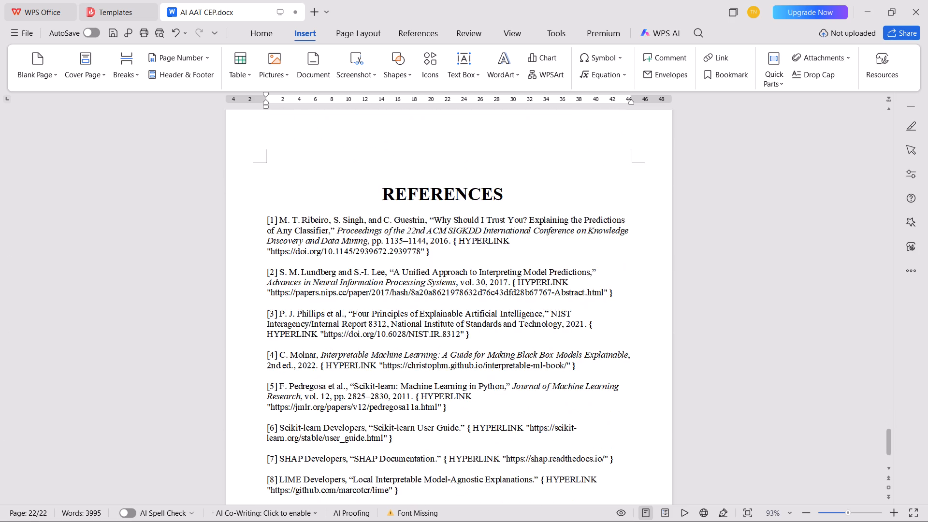
scroll(474, 375, "down", 4)
left_click_drag(411, 378, 235, 203)
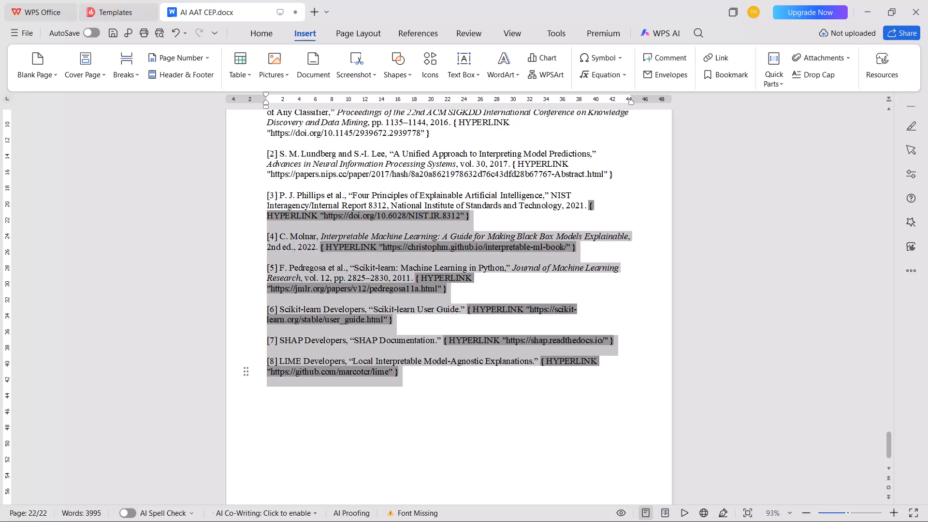
left_click_drag(235, 203, 209, 374)
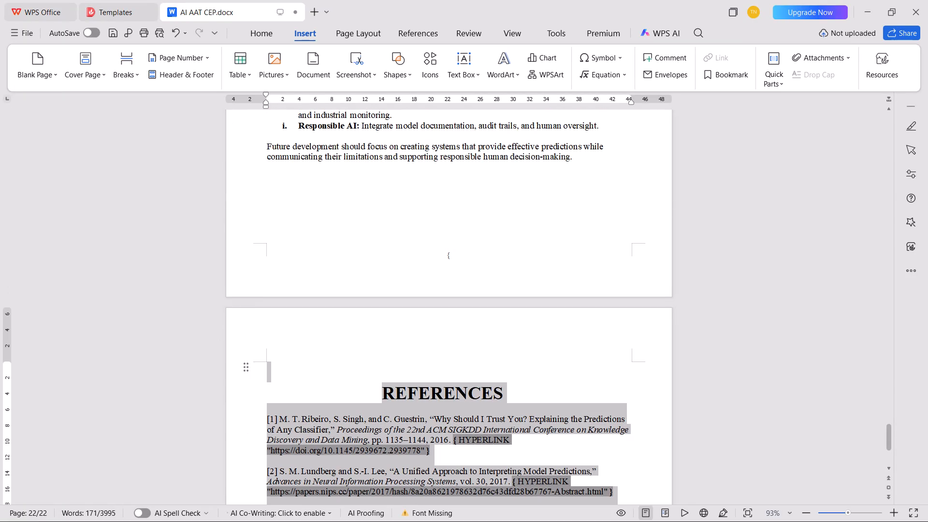
key("BackSpace")
key("BackSpace")
key("Right")
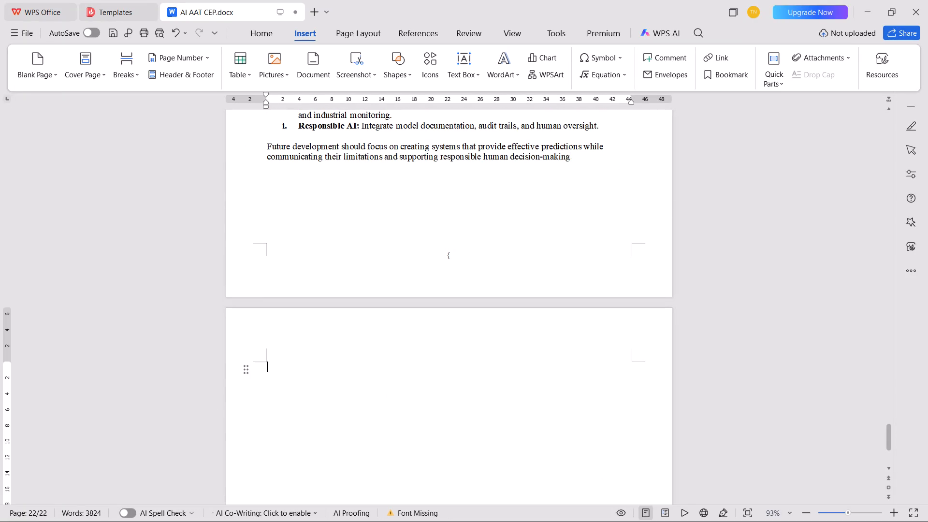
key("Delete")
key("Left")
key("Delete")
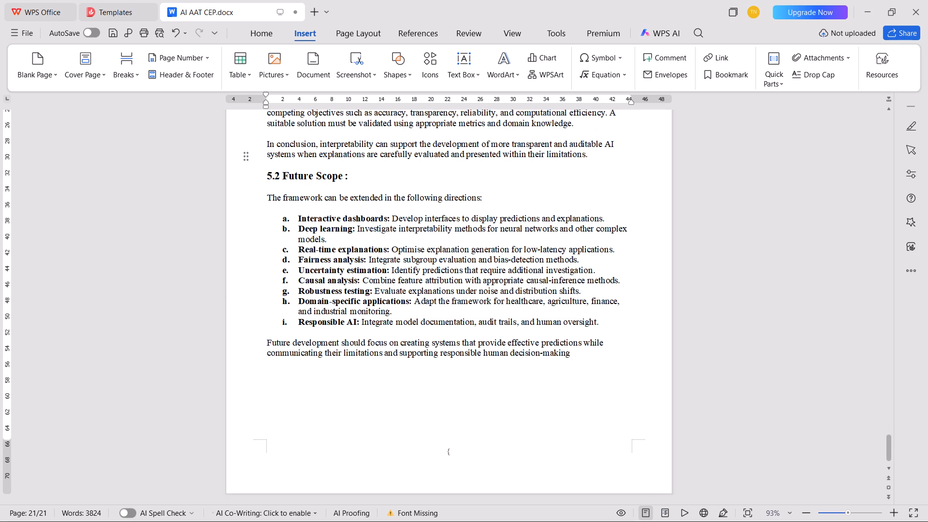
key("period")
Justify everything from the CHAPTER 3 heading through the closing Future Scope paragraph and set its line spacing to 1.5.
left_click_drag(603, 360, 68, 142)
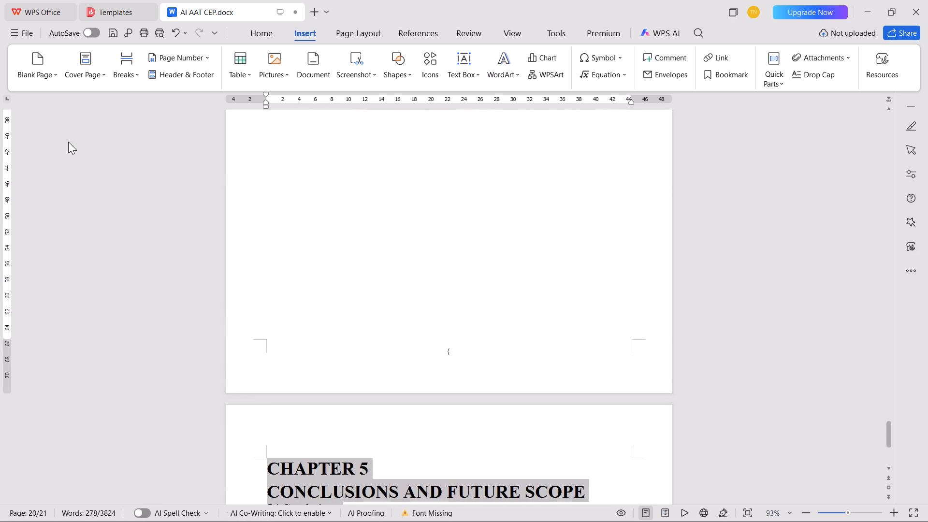
left_click_drag(68, 142, 232, 86)
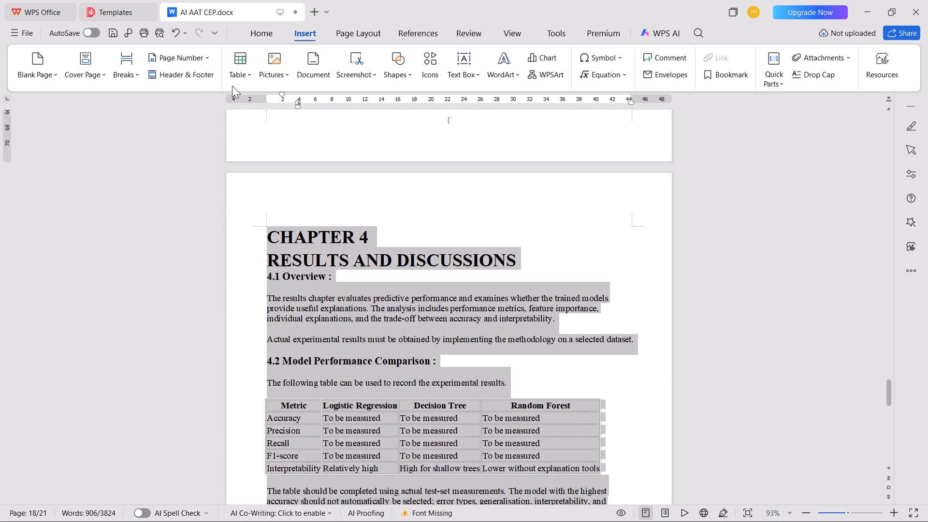
left_click_drag(232, 86, 230, 384)
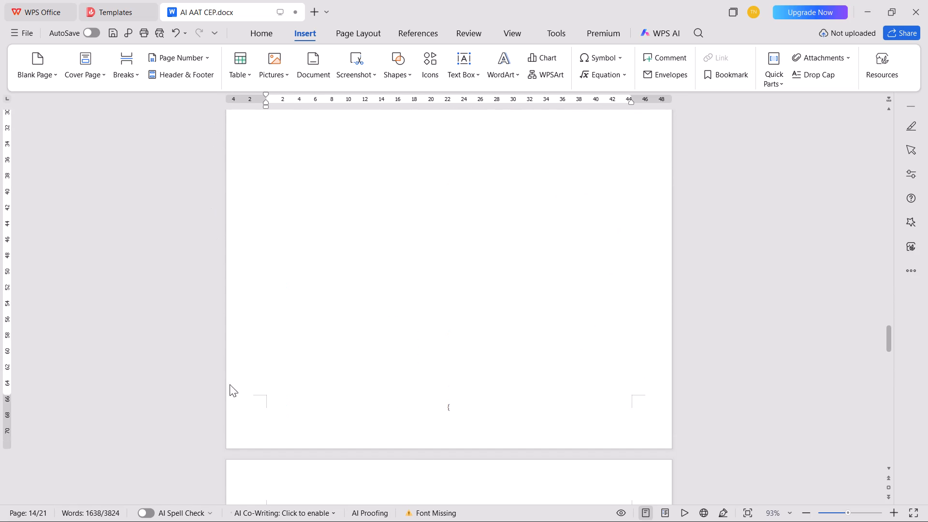
left_click_drag(230, 384, 249, 361)
key("ctrl+j")
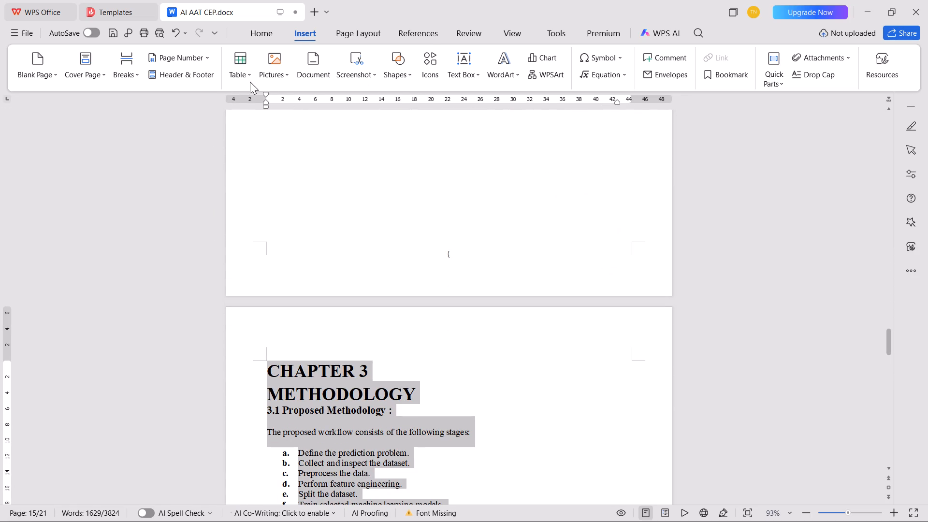
left_click(265, 35)
left_click(404, 75)
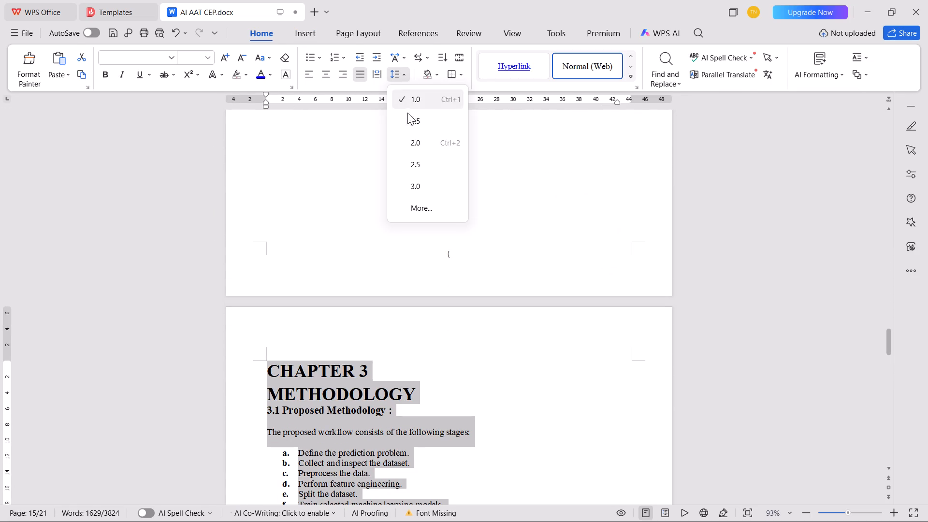
left_click(407, 117)
Centre the two heading lines CHAPTER 3 and METHODOLOGY.
scroll(380, 227, "down", 3)
left_click(354, 283)
left_click_drag(248, 249, 246, 272)
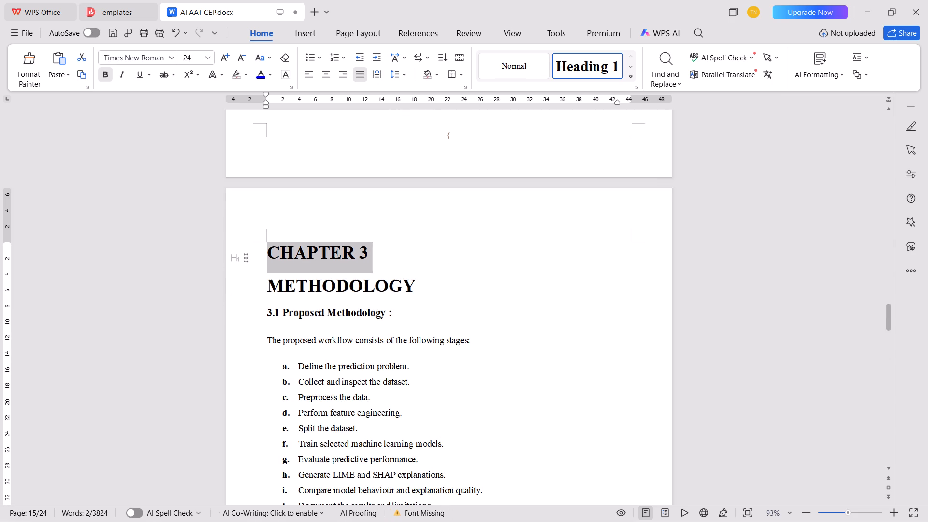
left_click_drag(246, 272, 243, 282)
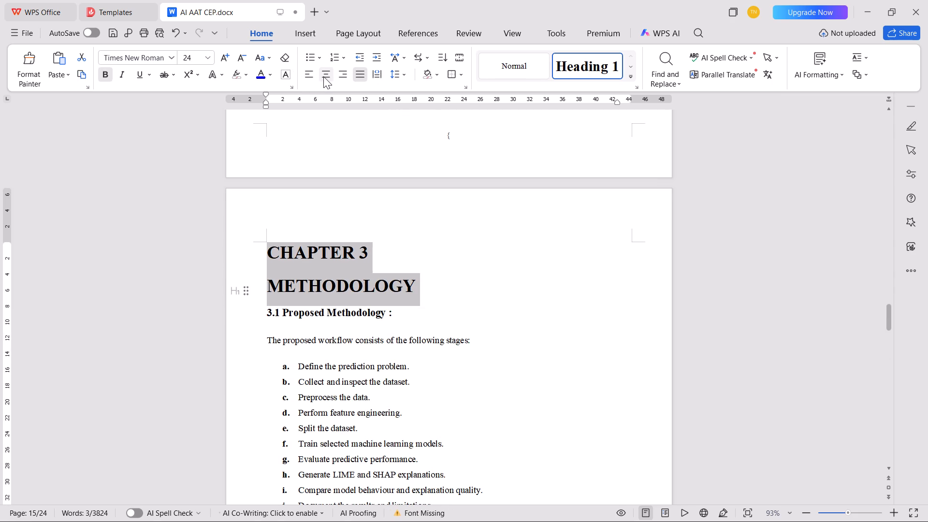
key("ctrl+e")
left_click(404, 332)
Centre the two heading lines CHAPTER 4 and RESULTS AND DISCUSSIONS.
scroll(406, 333, "down", 3)
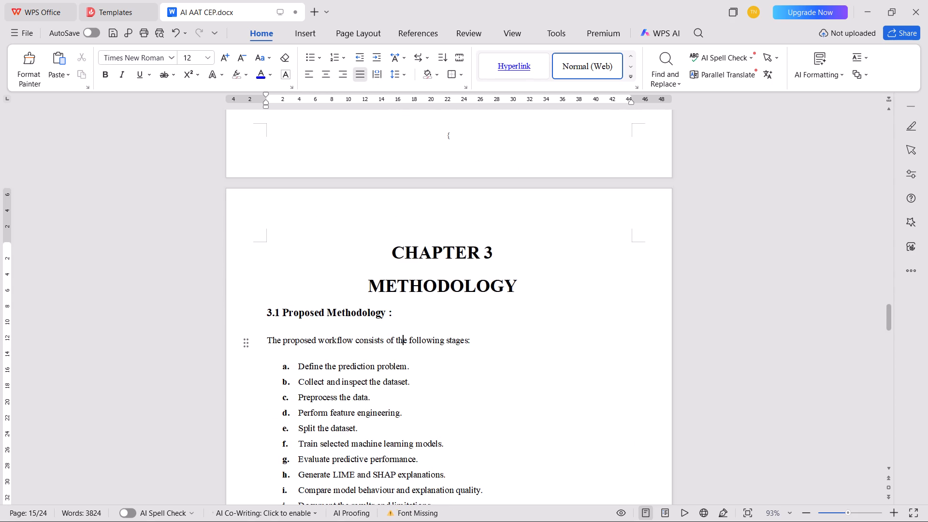
scroll(406, 333, "down", 15)
scroll(435, 283, "down", 14)
scroll(424, 282, "down", 7)
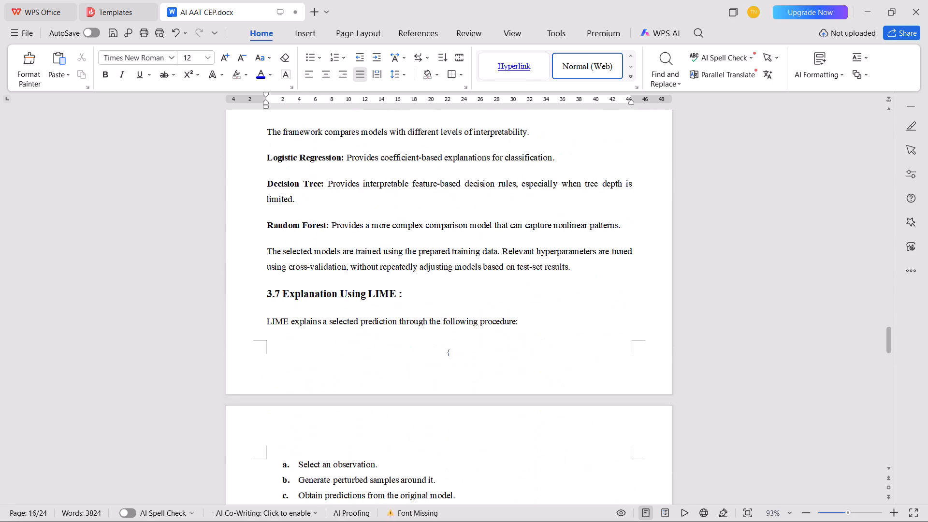
scroll(414, 283, "down", 14)
scroll(406, 283, "down", 11)
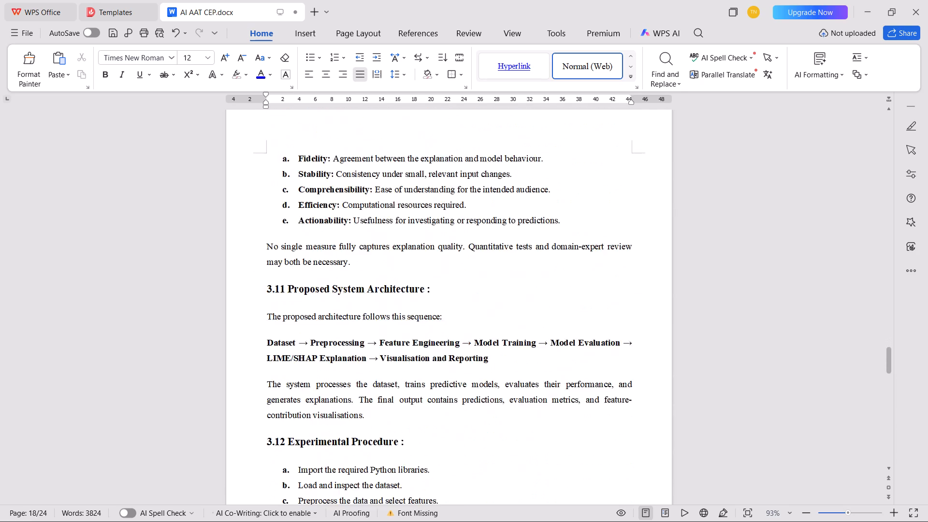
scroll(406, 283, "down", 15)
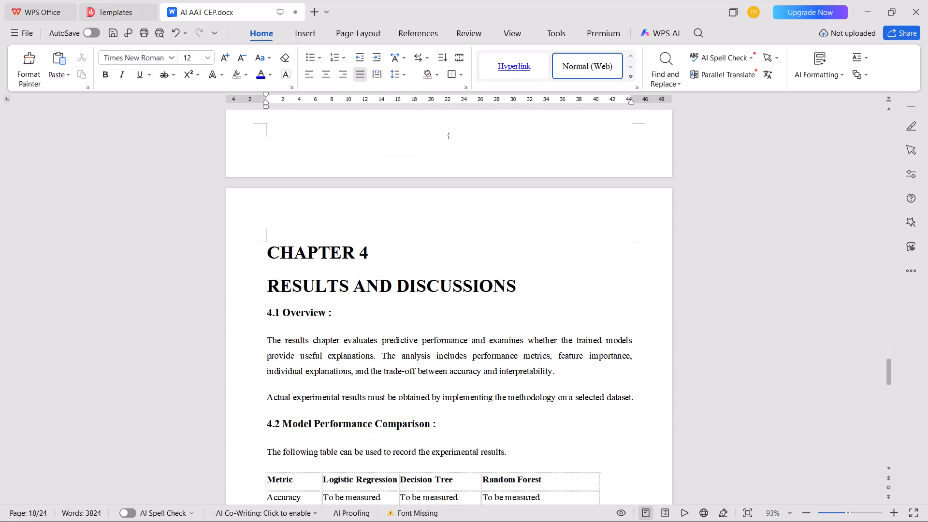
left_click_drag(256, 253, 251, 281)
key("ctrl+e")
Delete the whole 4.9 Discussion section, heading and paragraphs, between the lettered limitations list and CHAPTER 5.
scroll(337, 324, "down", 4)
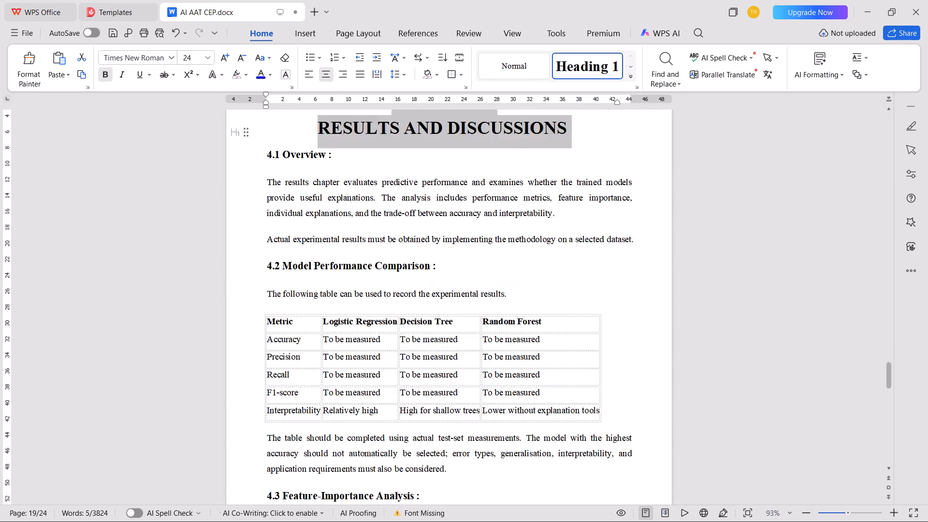
scroll(338, 327, "down", 2)
scroll(273, 254, "down", 1)
left_click(403, 347)
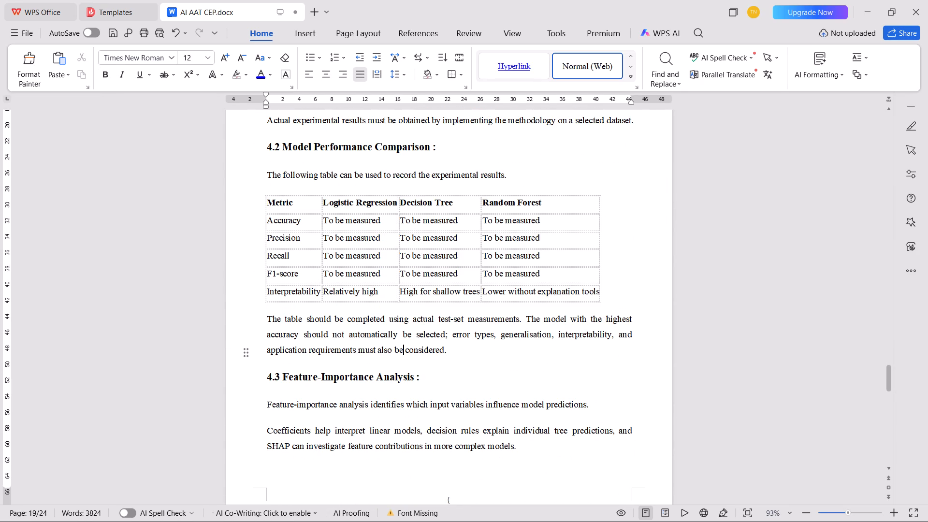
scroll(312, 328, "down", 12)
scroll(276, 294, "down", 8)
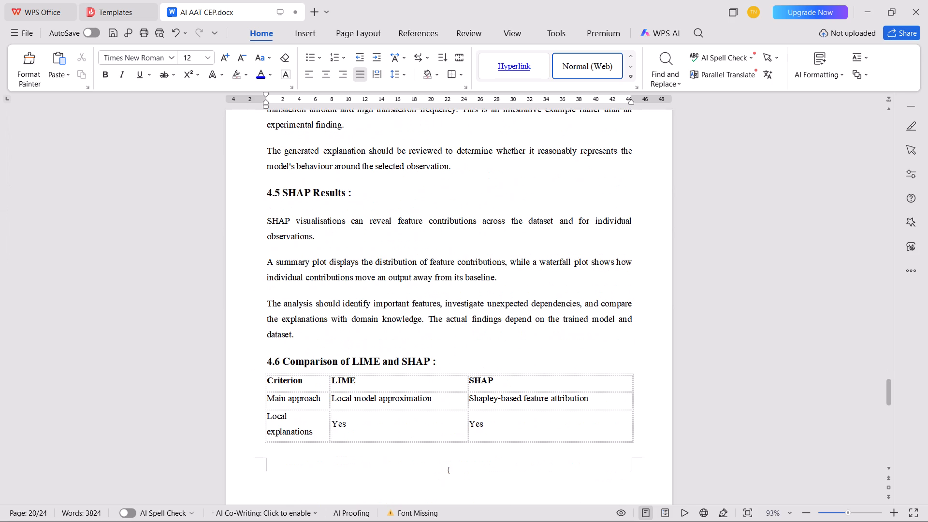
scroll(269, 294, "down", 15)
scroll(267, 296, "down", 6)
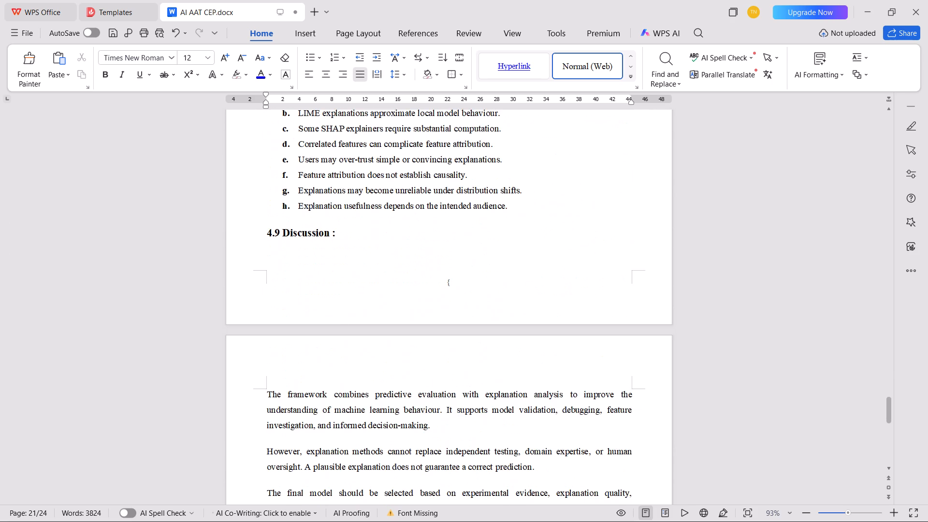
scroll(265, 288, "down", 7)
scroll(265, 288, "up", 8)
left_click_drag(261, 233, 260, 276)
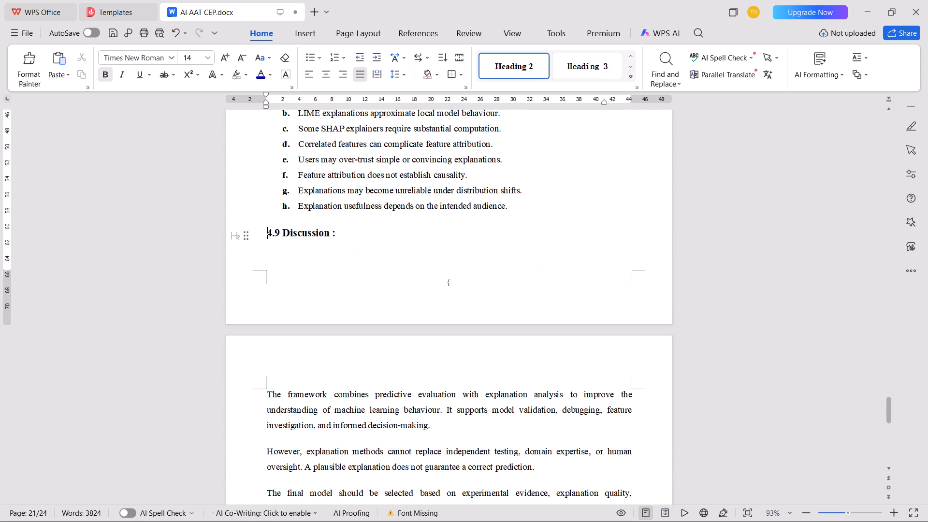
left_click_drag(260, 276, 519, 363)
key("BackSpace")
scroll(522, 337, "up", 3)
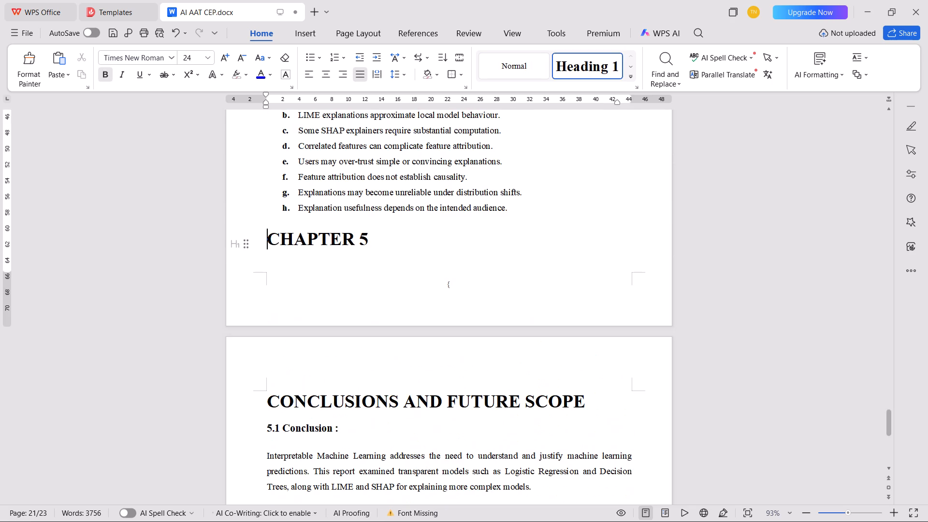
Add a blank line before CHAPTER 5 so it starts on the following page, and save the document.
key("Return")
key("ctrl+s")
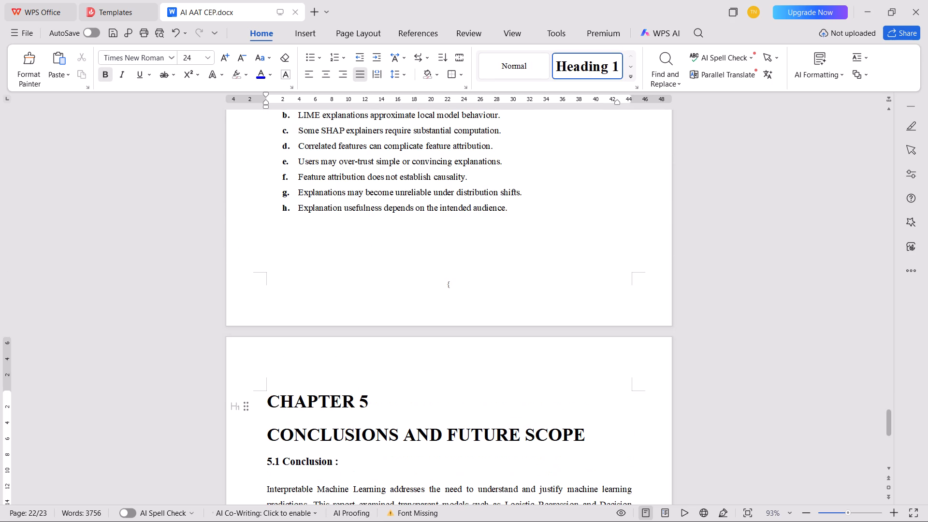
Centre the heading lines CHAPTER 5 and CONCLUSIONS AND FUTURE SCOPE, and save the document.
left_click_drag(259, 397, 256, 435)
key("ctrl+e")
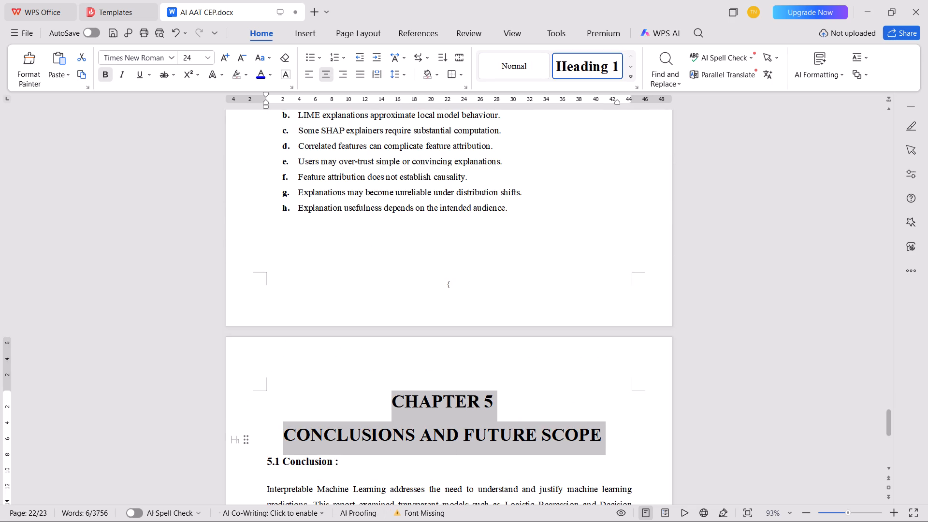
key("ctrl+s")
scroll(266, 241, "down", 13)
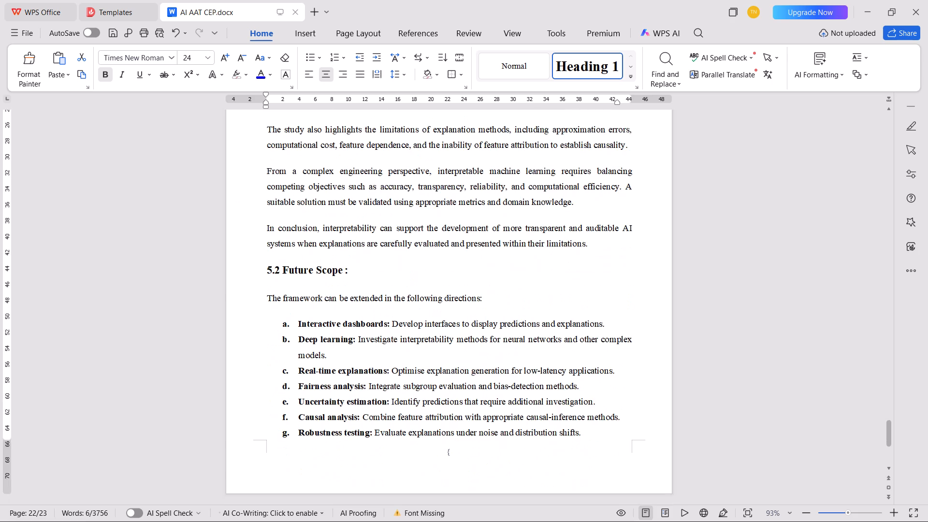
scroll(260, 276, "down", 17)
scroll(257, 277, "down", 7)
key("ctrl+s")
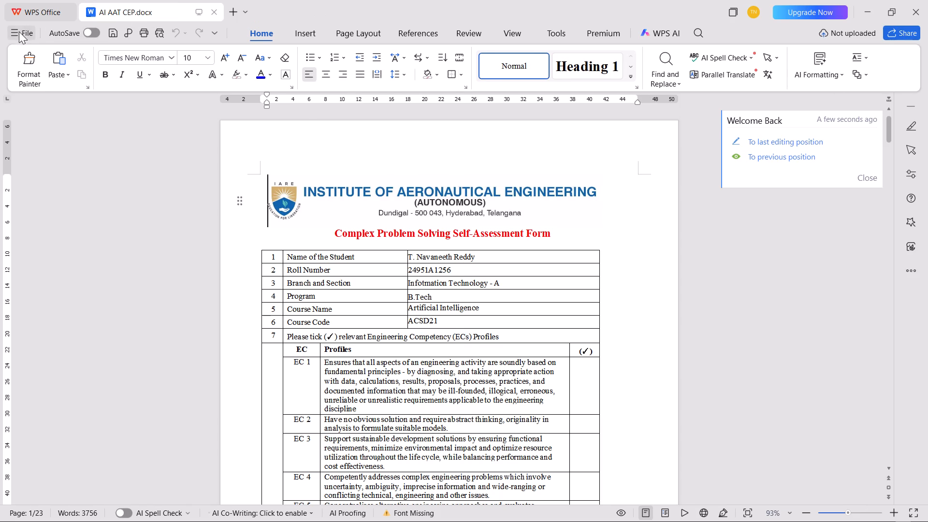
left_click(127, 144)
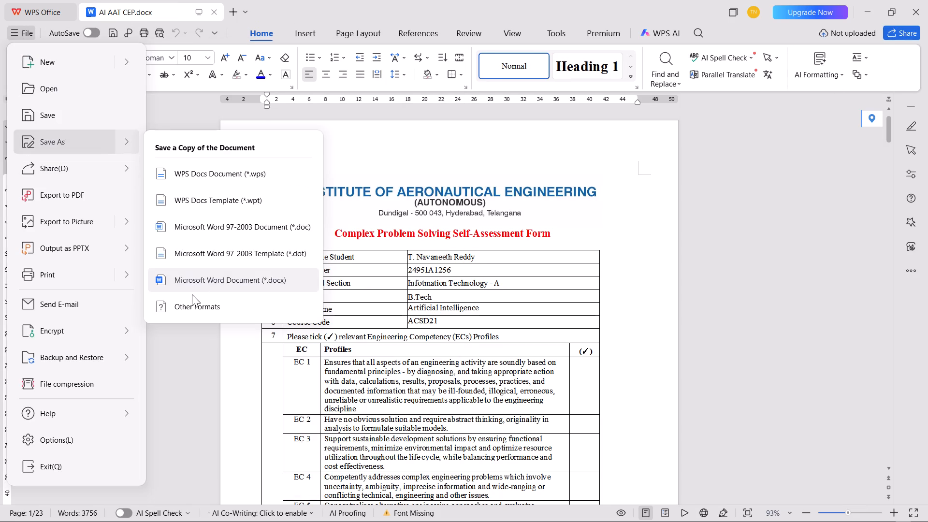
left_click(192, 305)
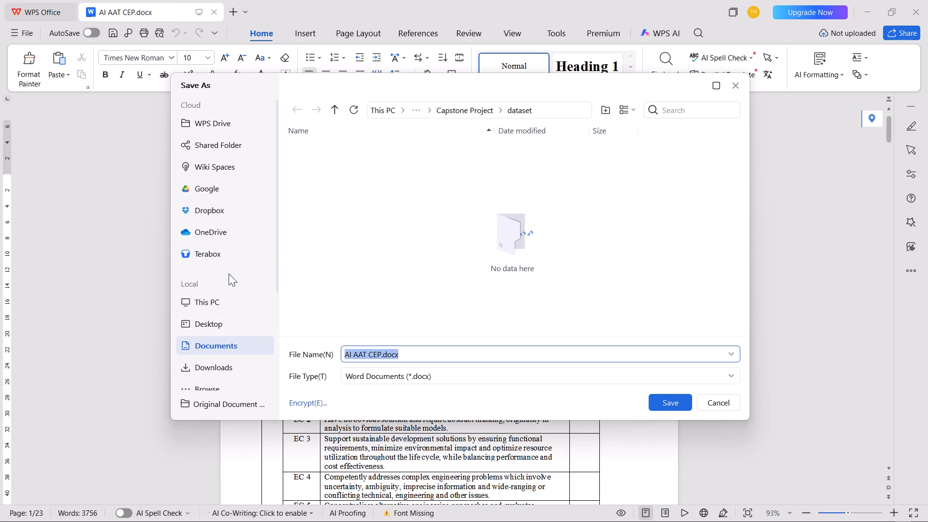
scroll(205, 308, "down", 3)
left_click(216, 318)
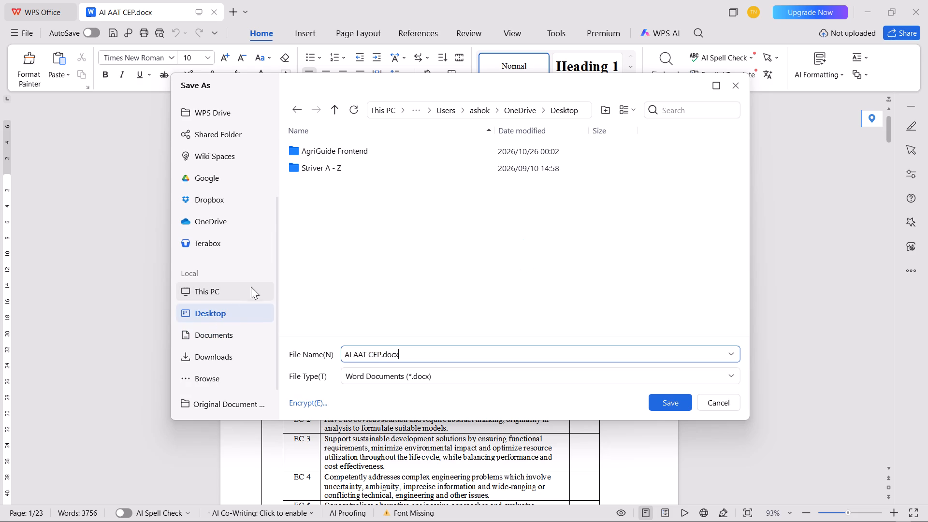
left_click(224, 327)
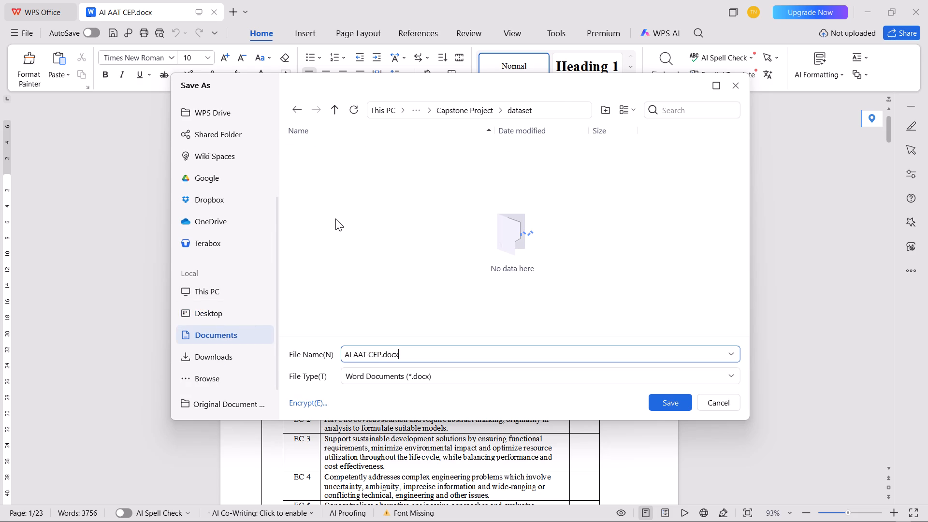
left_click(392, 108)
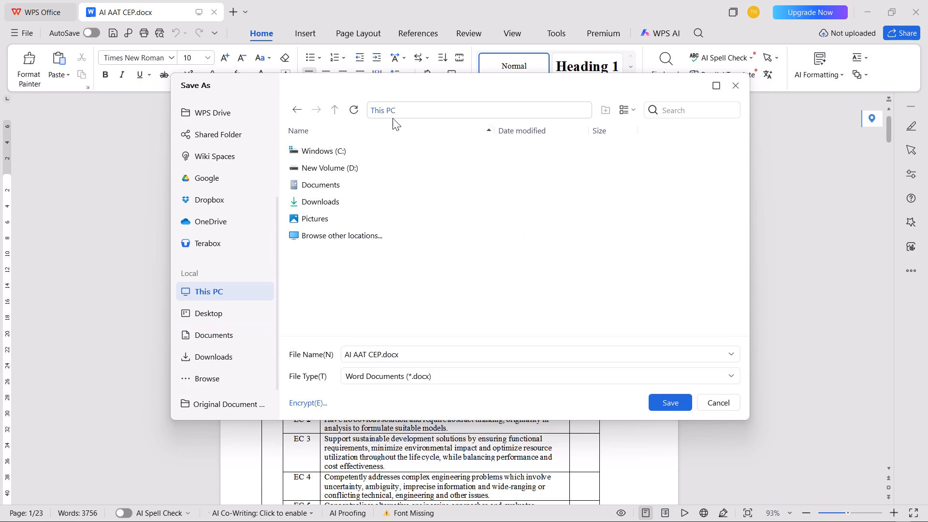
left_click(338, 184)
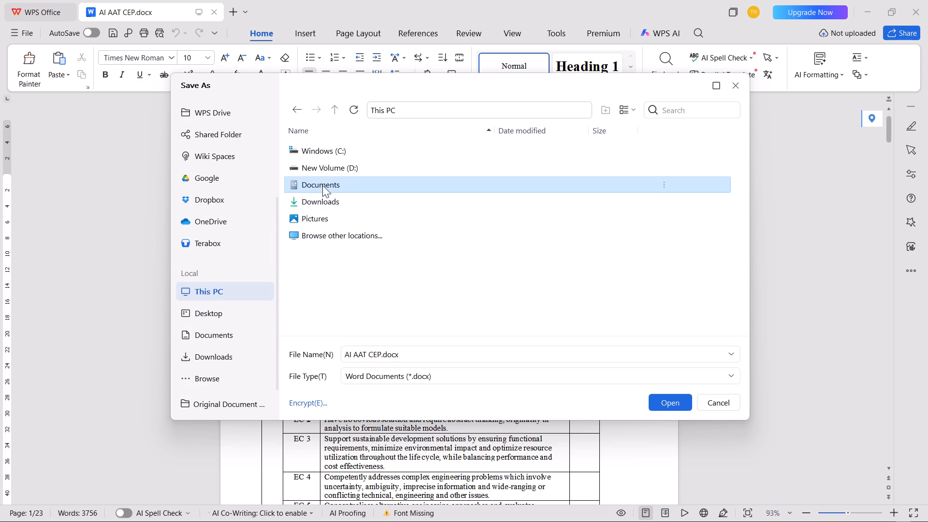
double_click(325, 184)
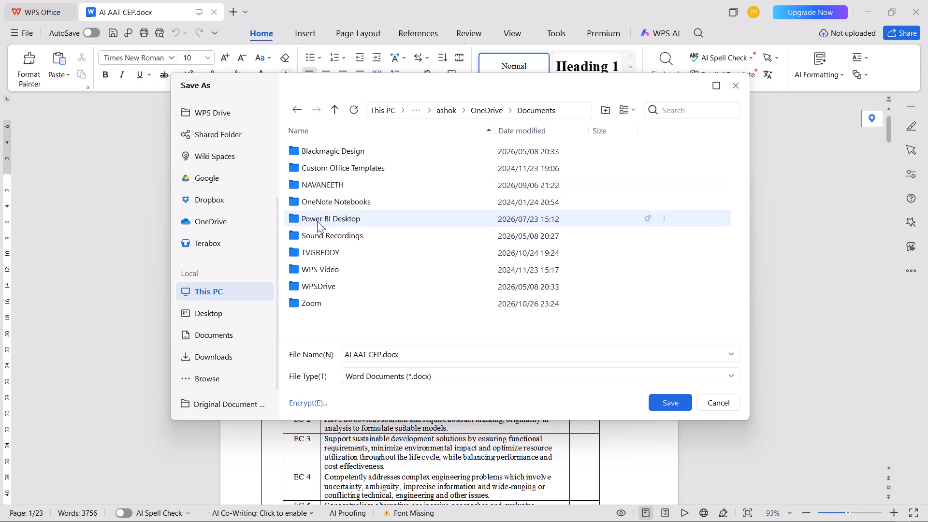
double_click(322, 187)
double_click(322, 184)
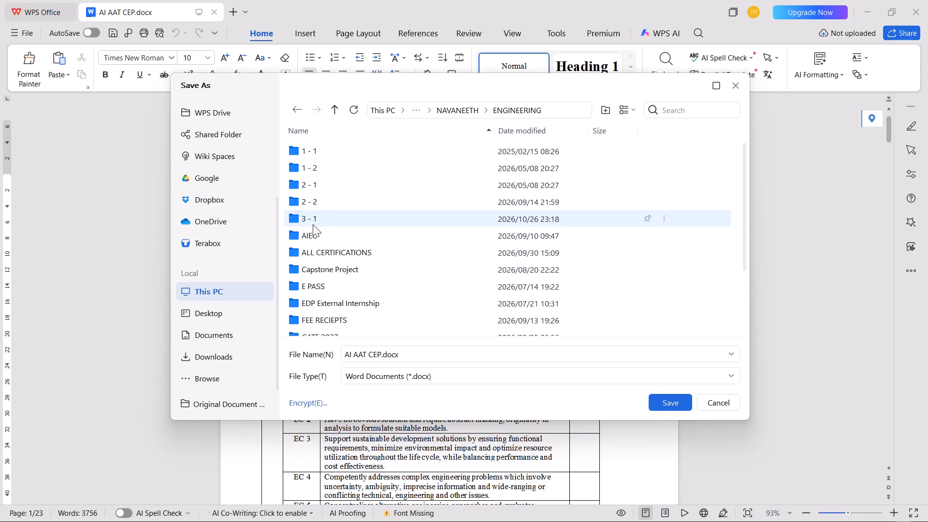
double_click(313, 224)
double_click(315, 180)
double_click(318, 166)
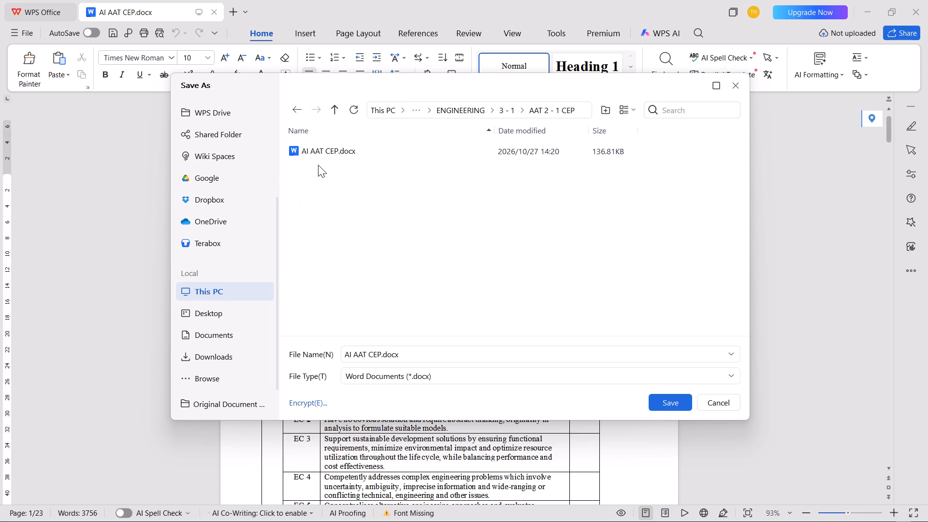
Save the copy in PDF format as AI AAT CEP.pdf, dismiss the export dialog and close WPS Office.
left_click(409, 351)
left_click(428, 378)
scroll(429, 392, "down", 5)
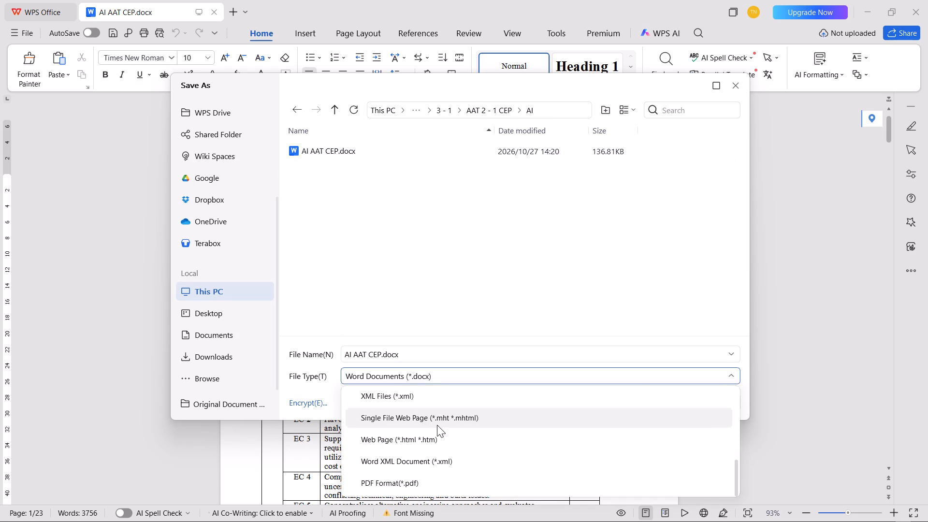
scroll(437, 425, "down", 5)
scroll(439, 434, "up", 2)
scroll(439, 435, "down", 2)
left_click(421, 486)
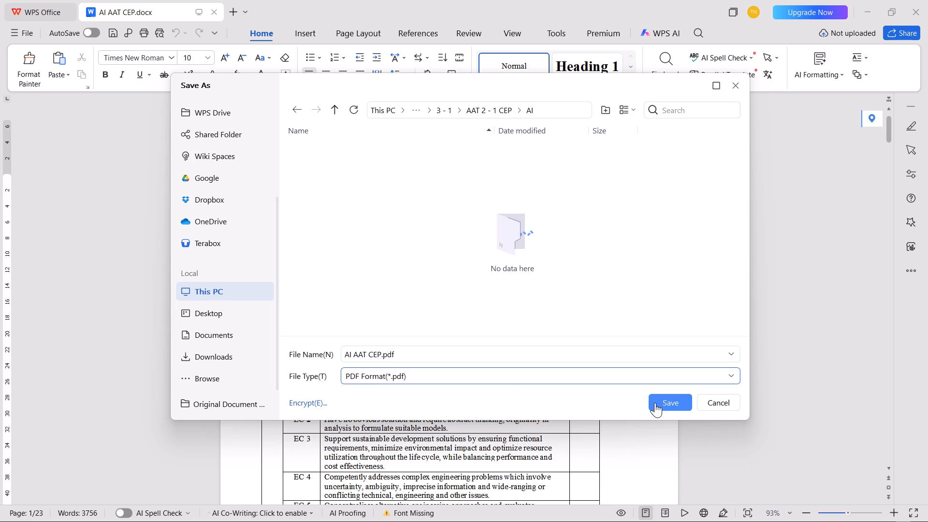
left_click(655, 403)
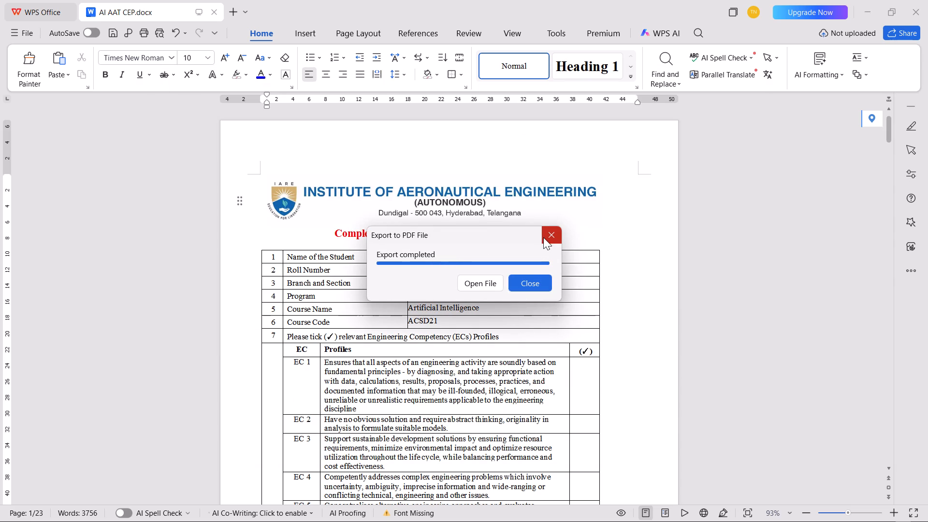
left_click(527, 288)
left_click(927, 0)
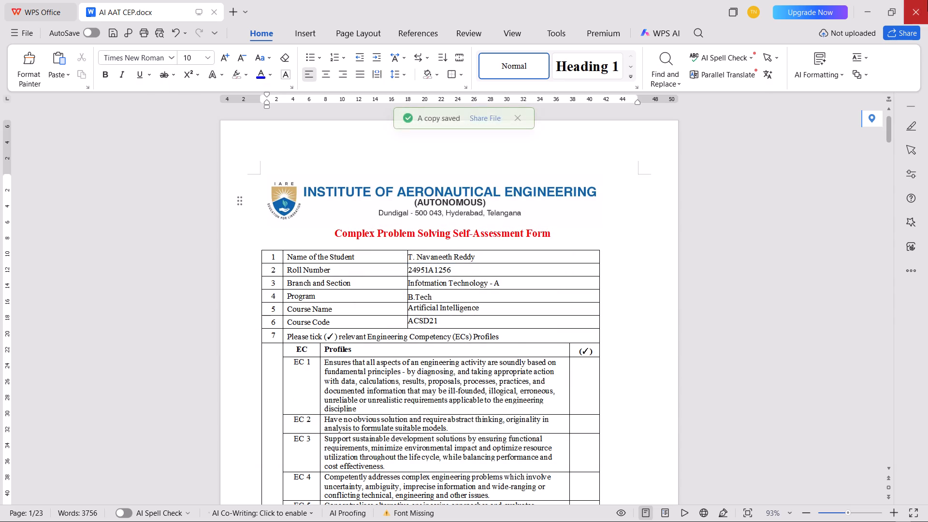
In File Explorer, go up to the AAT 2 - 1 CEP folder and open its CAD folder.
left_click(539, 231)
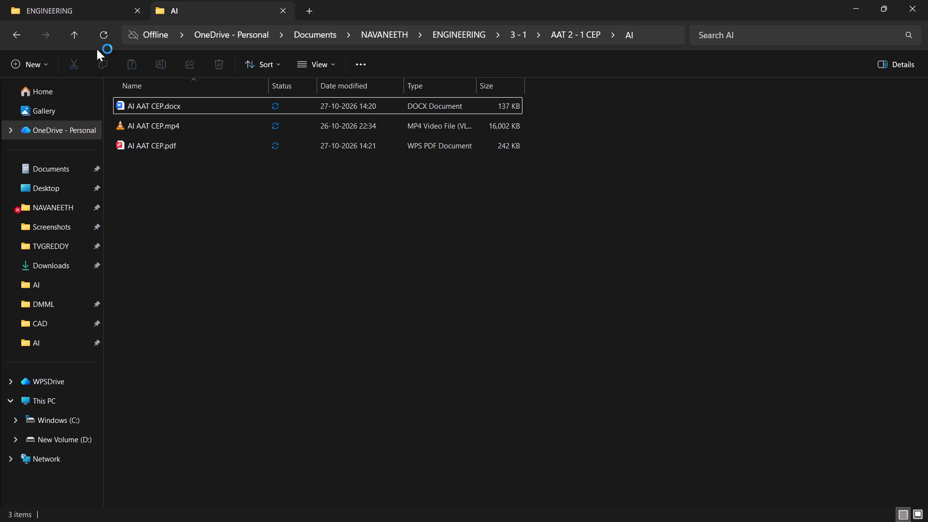
left_click(72, 40)
double_click(158, 146)
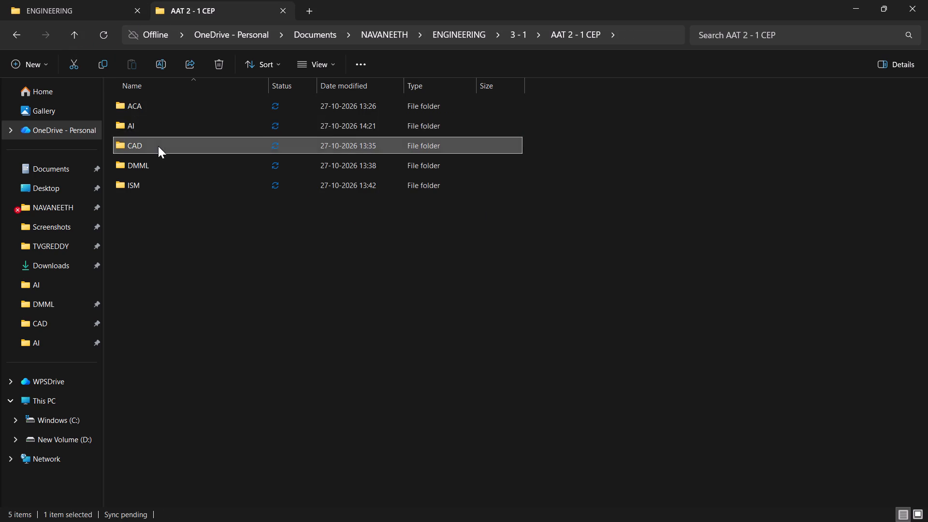